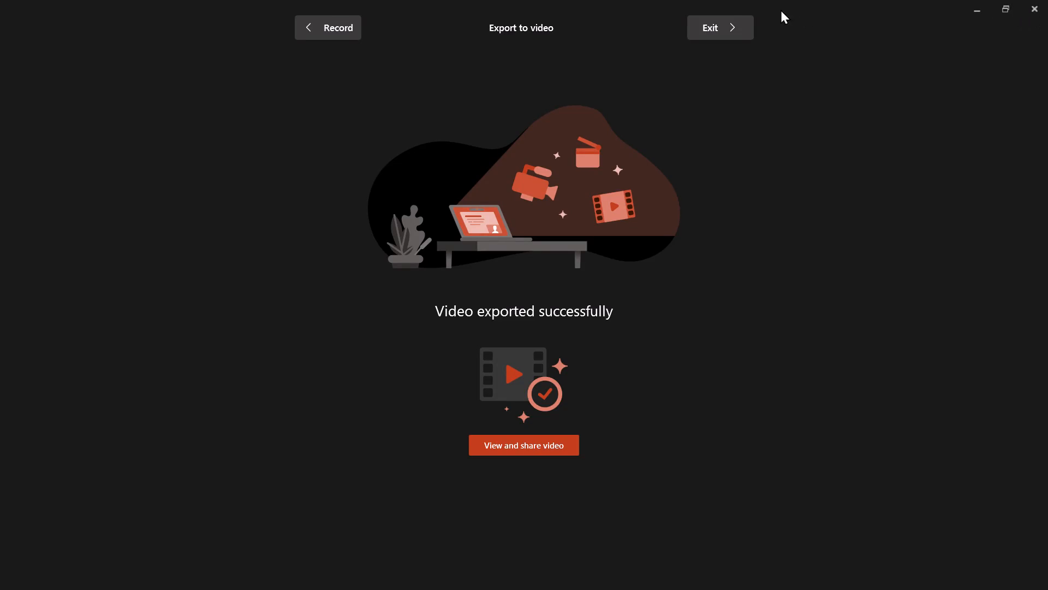
Exit the finished video export and return to the Multi-tenant SaaS Delivery Pipelines (2) presentation.
{"action": "left_click", "coordinate": [721, 26]}
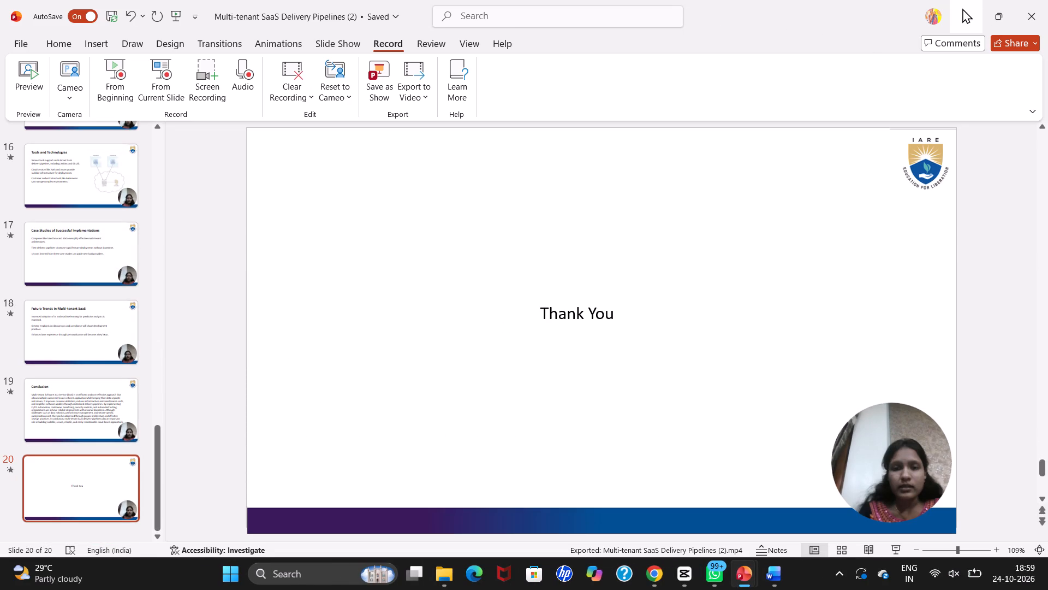
Open ARP Spoofing Detection (1) and ARP Spoofing Detection from the Downloads folder, bringing the latter presentation to the front.
{"action": "left_click", "coordinate": [446, 577]}
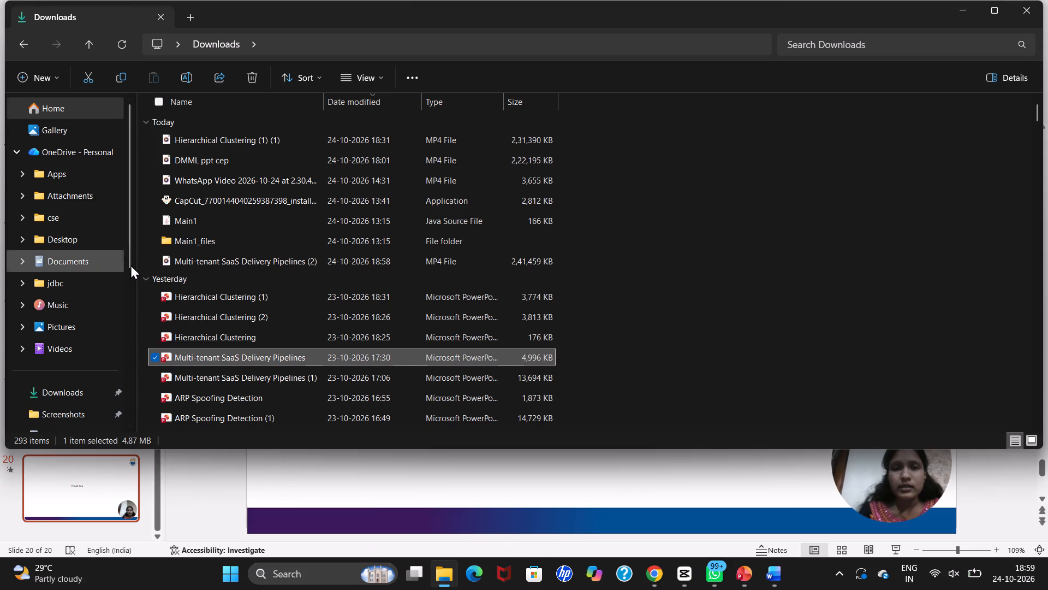
{"action": "scroll", "coordinate": [253, 351], "scroll_direction": "down", "scroll_amount": 1}
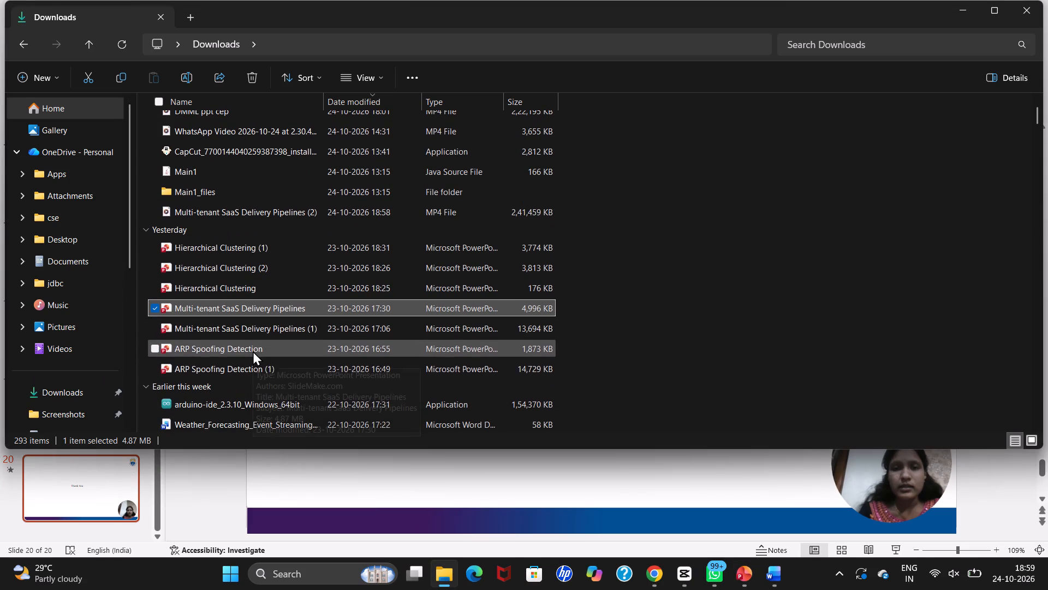
{"action": "double_click", "coordinate": [264, 360]}
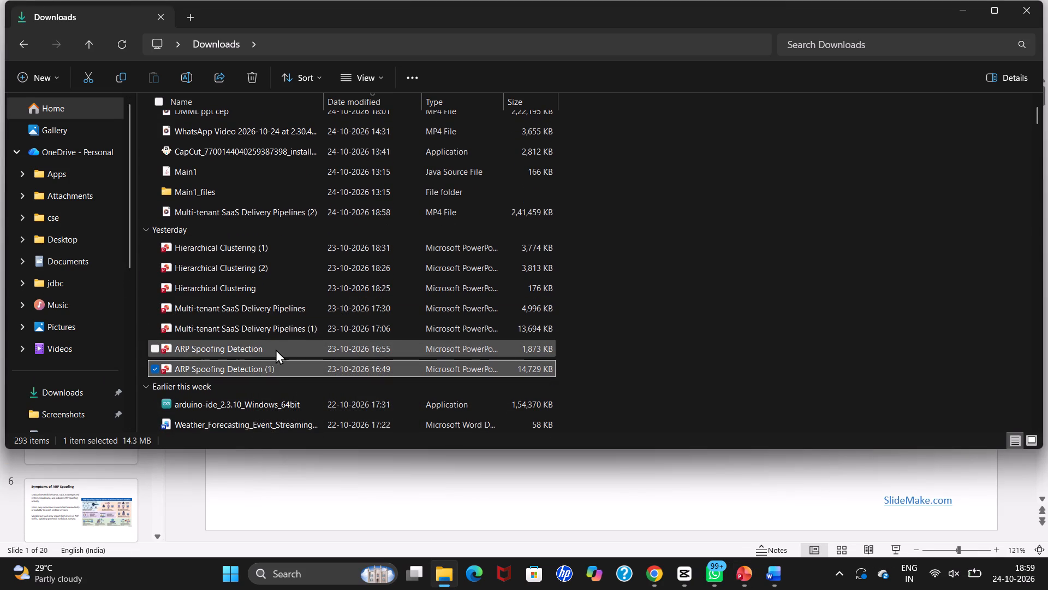
{"action": "double_click", "coordinate": [276, 349]}
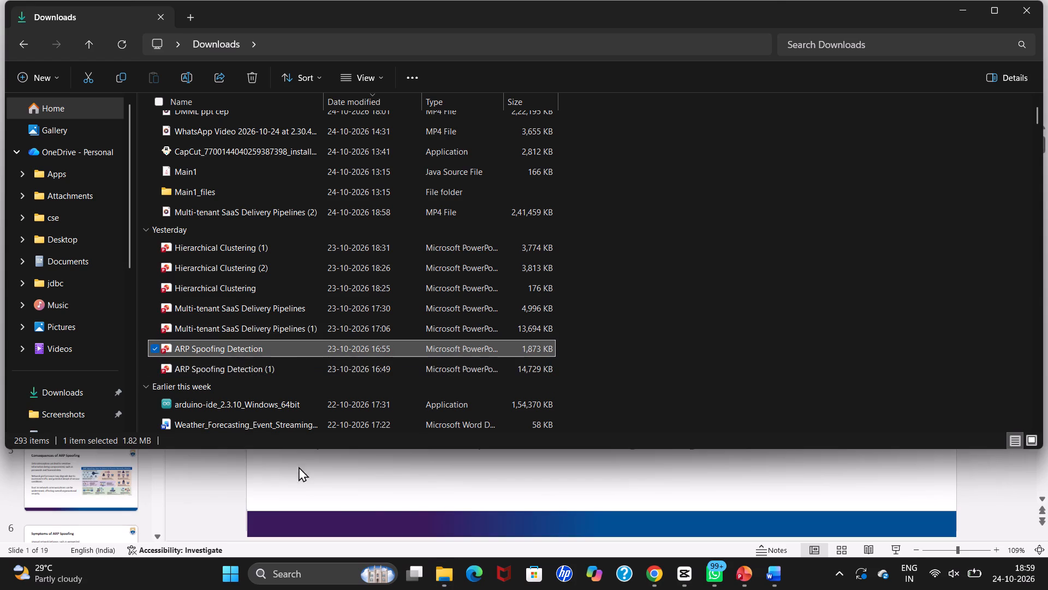
{"action": "left_click", "coordinate": [321, 488]}
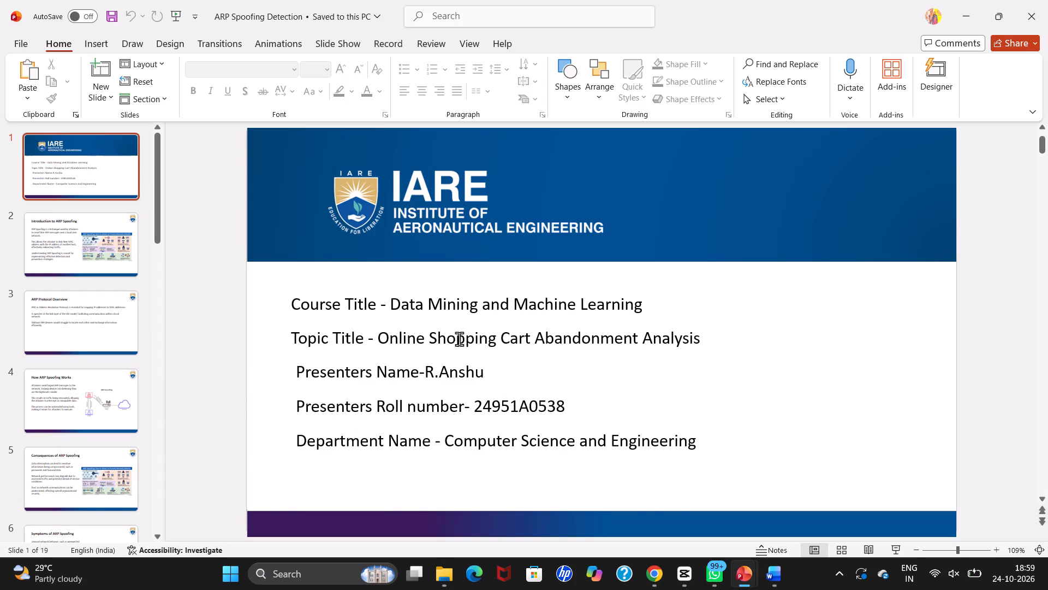
Replace the topic title on slide 1 with "ARP Spoofing Detection", copying "ARP Spoofing" from slide 2's heading and adding the last word.
{"action": "left_click", "coordinate": [463, 345]}
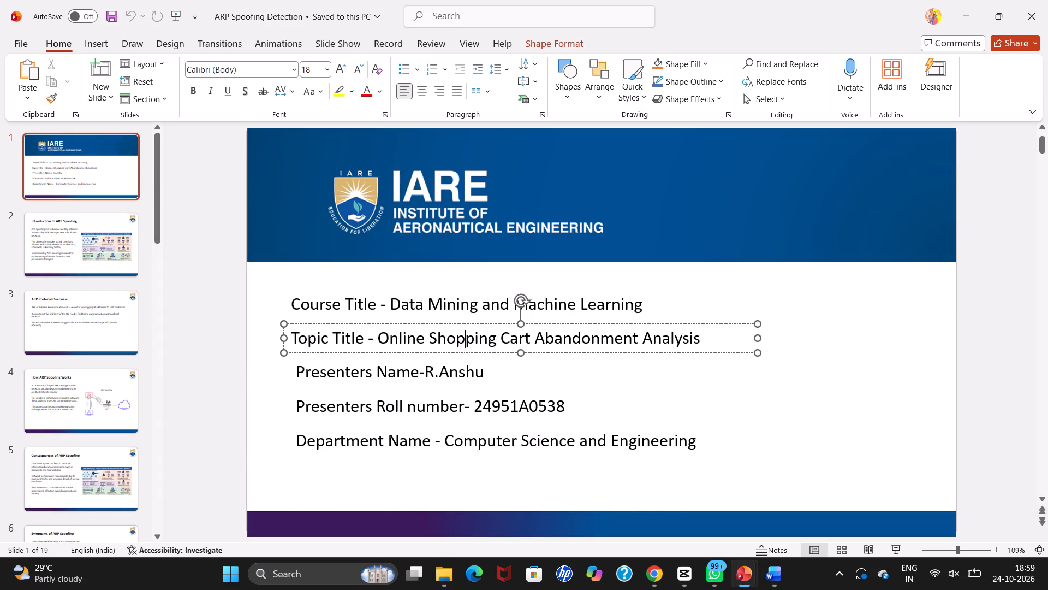
{"action": "left_click_drag", "start_coordinate": [696, 337], "coordinate": [682, 338]}
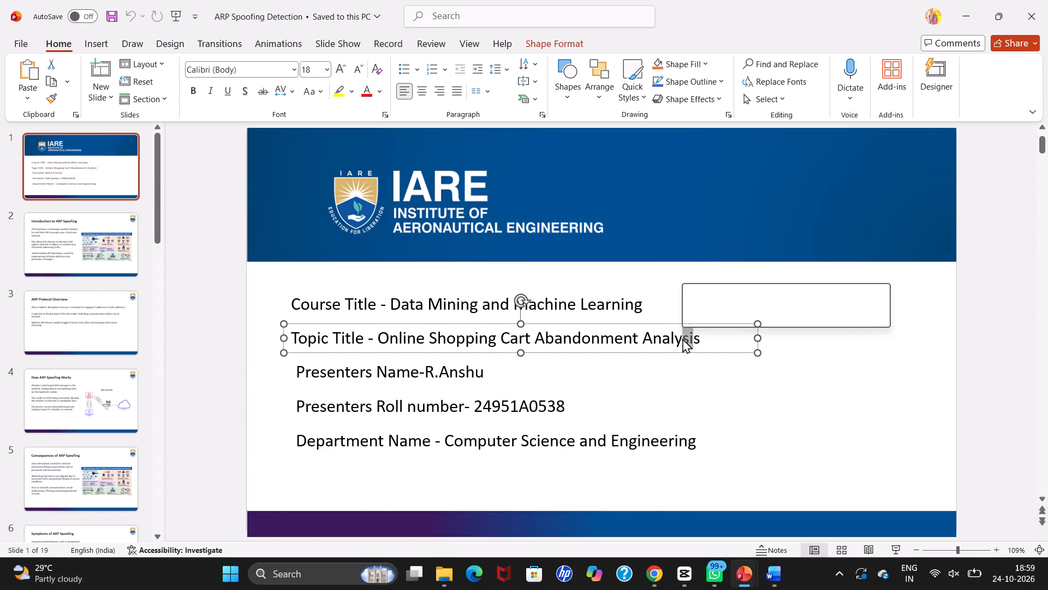
{"action": "left_click", "coordinate": [112, 265]}
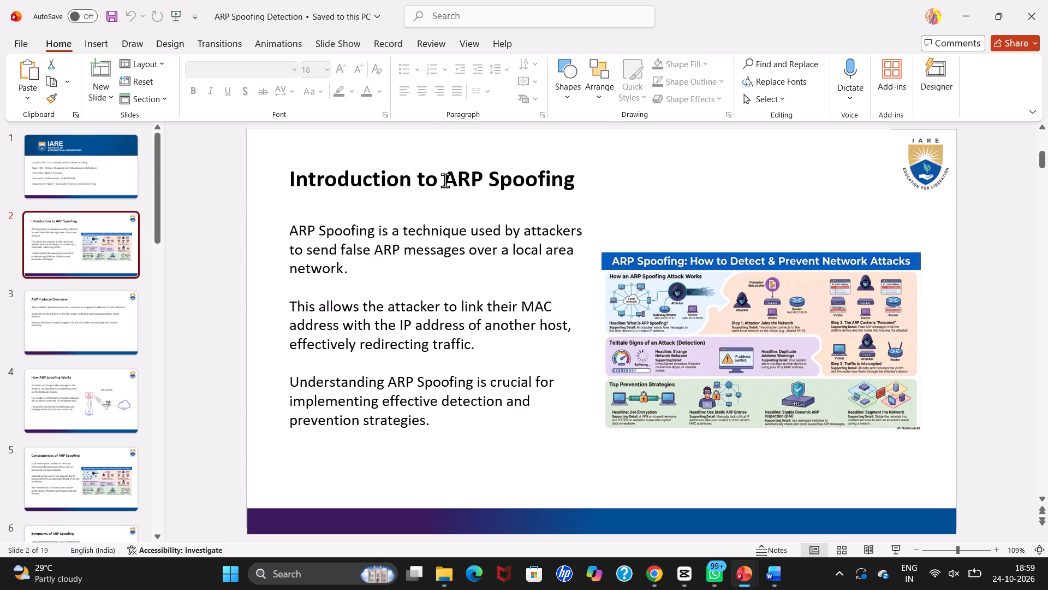
{"action": "left_click_drag", "start_coordinate": [445, 180], "coordinate": [562, 184]}
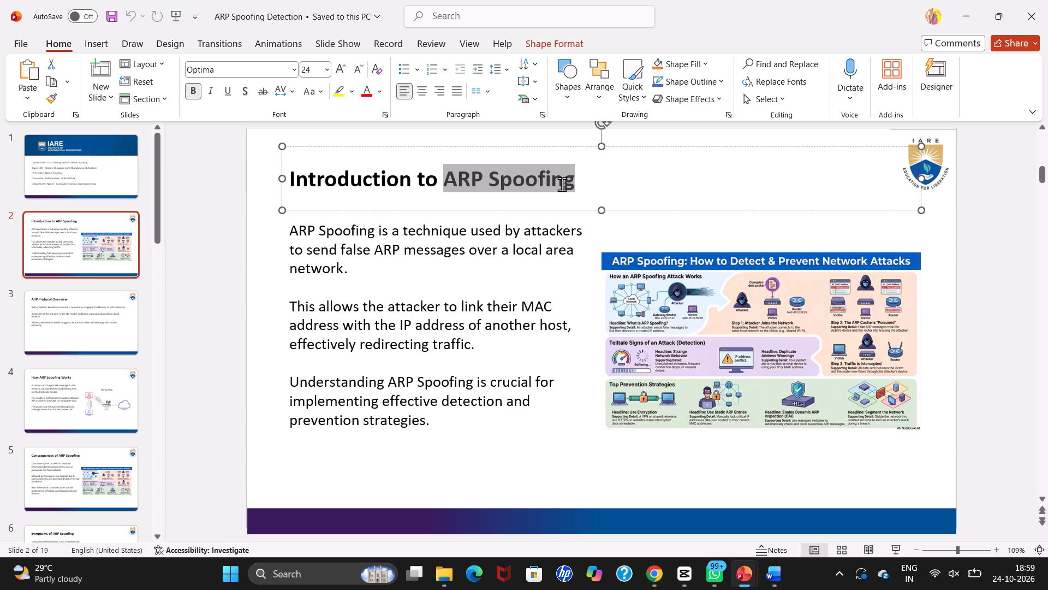
{"action": "left_click_drag", "start_coordinate": [562, 184], "coordinate": [595, 185]}
{"action": "key", "text": "ctrl+c"}
{"action": "left_click", "coordinate": [70, 158]}
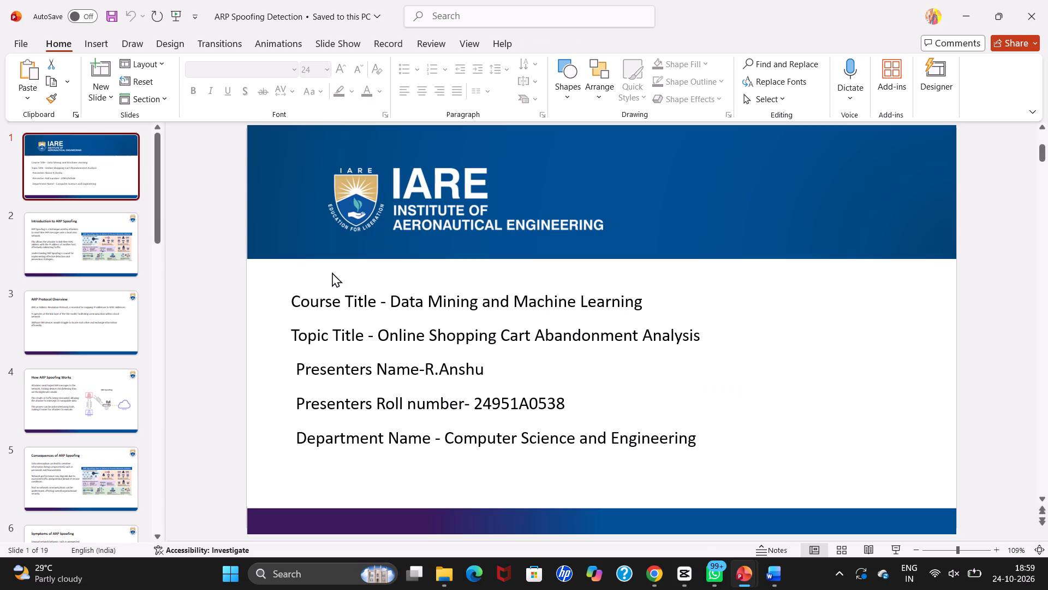
{"action": "left_click", "coordinate": [584, 334]}
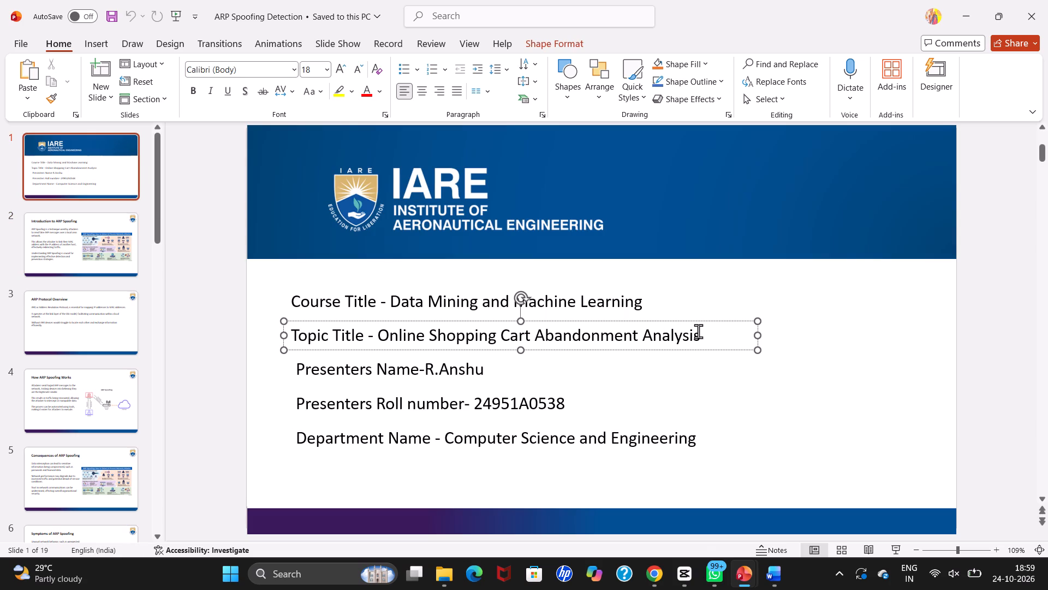
{"action": "left_click_drag", "start_coordinate": [698, 331], "coordinate": [413, 335]}
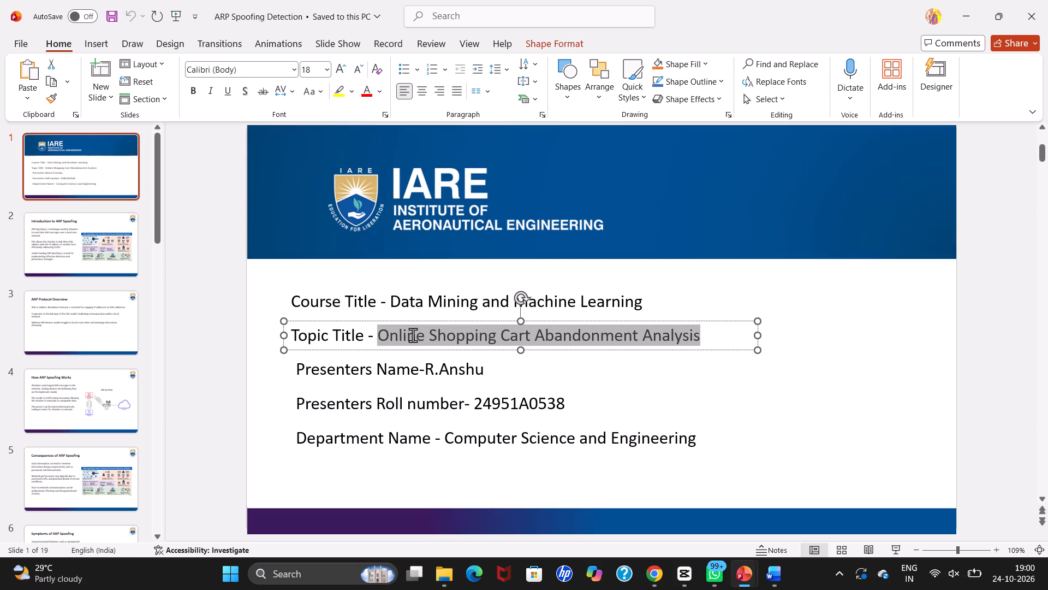
{"action": "left_click_drag", "start_coordinate": [413, 335], "coordinate": [407, 334]}
{"action": "key", "text": "ctrl+v"}
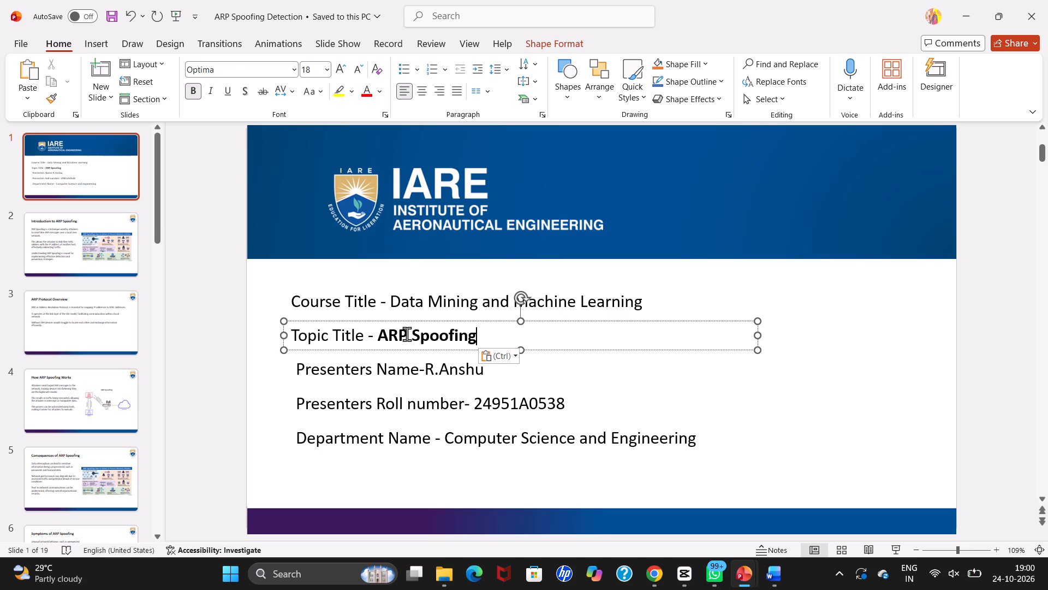
{"action": "key", "text": "space"}
{"action": "type", "text": "Detection"}
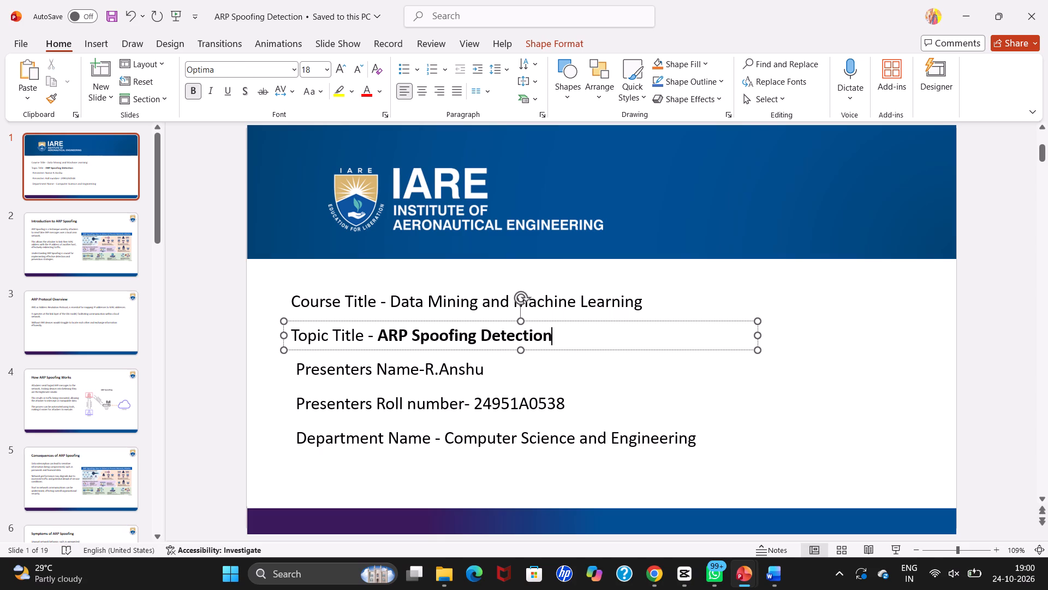
Remove the bold formatting from "ARP Spoofing Detection" in slide 1's topic title line.
{"action": "left_click_drag", "start_coordinate": [550, 332], "coordinate": [394, 315]}
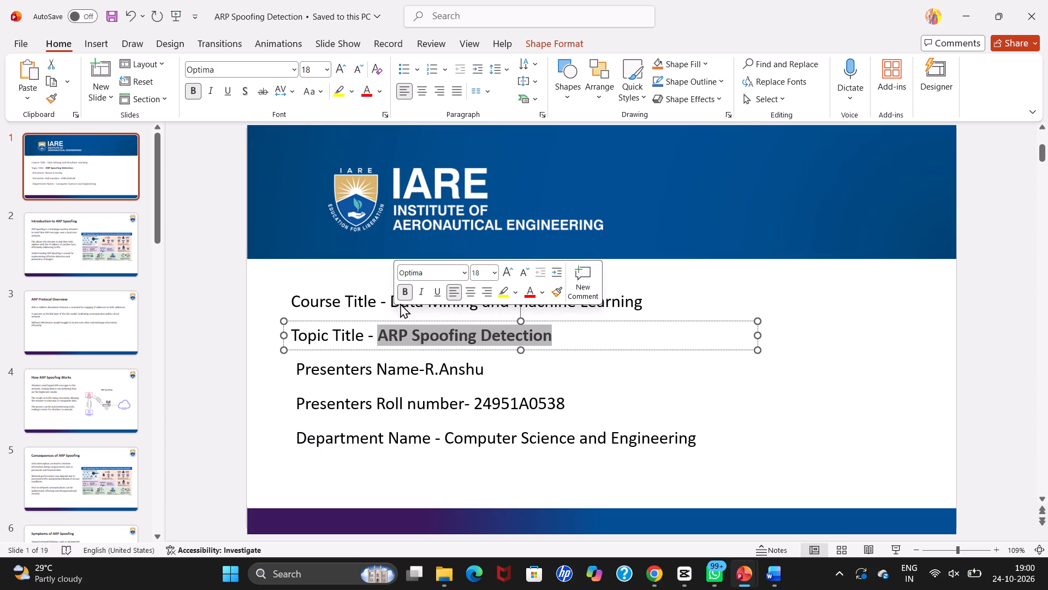
{"action": "left_click", "coordinate": [401, 290]}
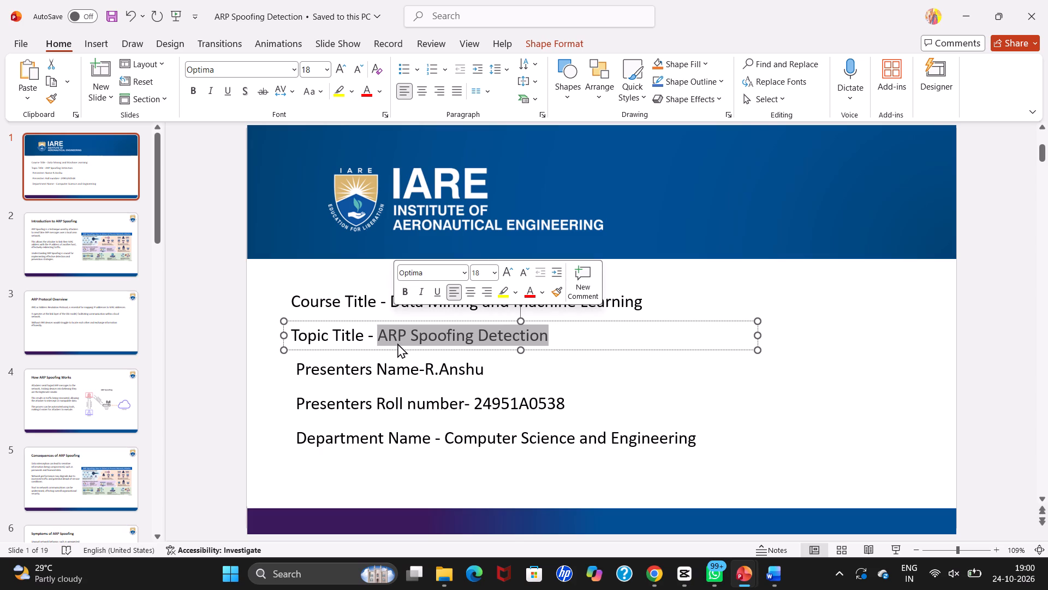
{"action": "left_click", "coordinate": [404, 334]}
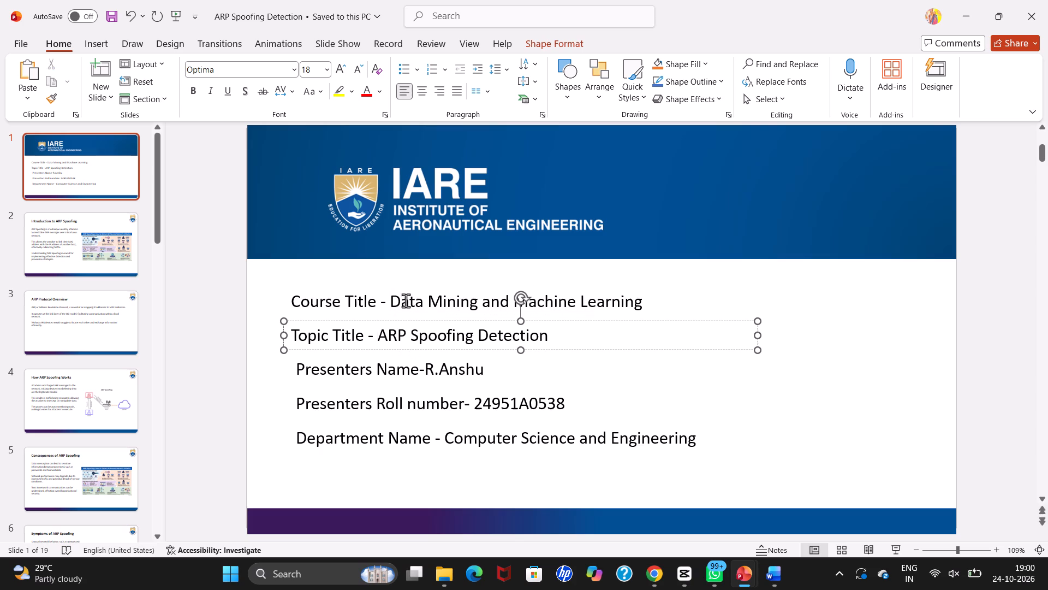
Change the course title on slide 1 to "Artificial Intelligence".
{"action": "left_click_drag", "start_coordinate": [392, 298], "coordinate": [640, 305]}
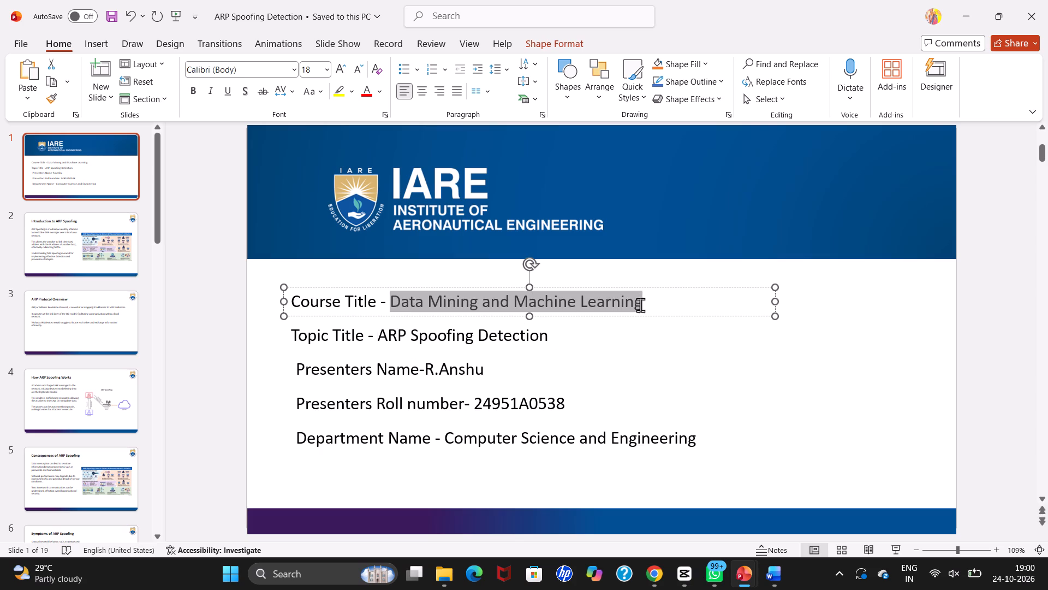
{"action": "left_click_drag", "start_coordinate": [640, 305], "coordinate": [662, 313]}
{"action": "key", "text": "shift+a"}
{"action": "type", "text": "rtificial Intelligence"}
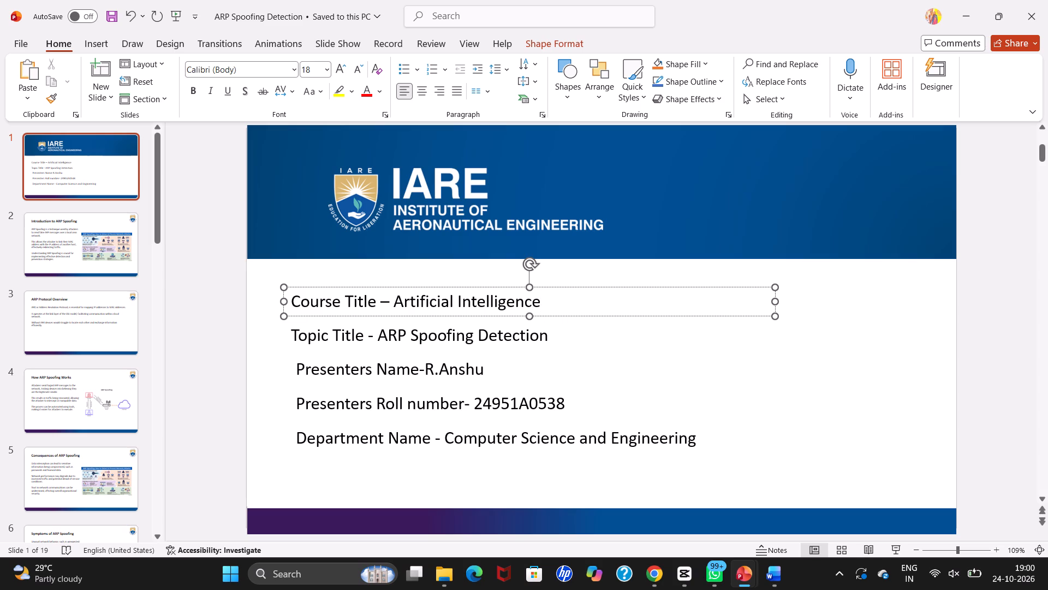
Open the slide show recording view from the beginning, with slide 1 showing and ready to record.
{"action": "left_click", "coordinate": [102, 230]}
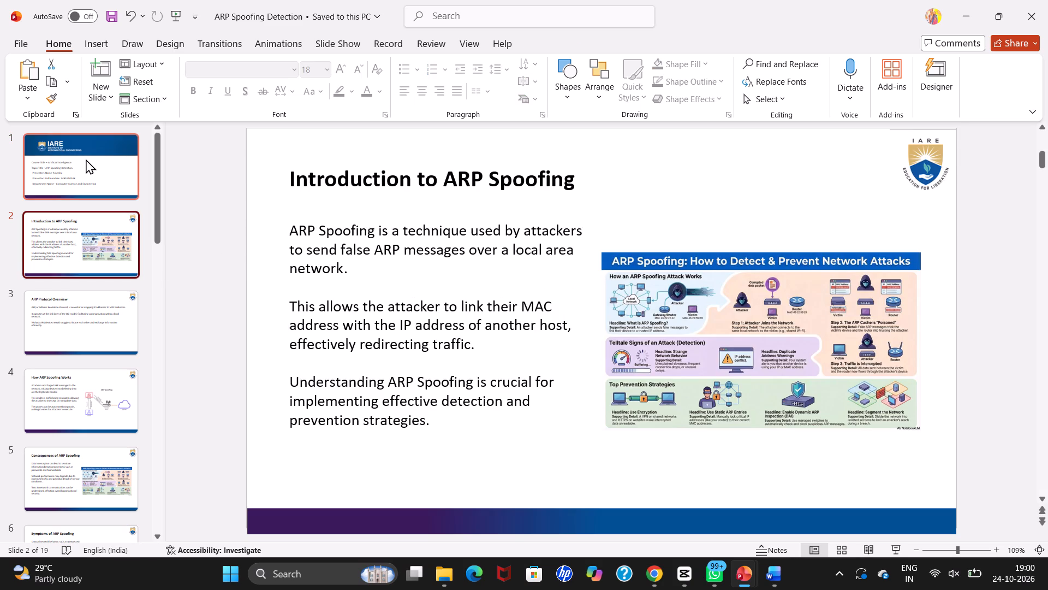
{"action": "left_click", "coordinate": [86, 159]}
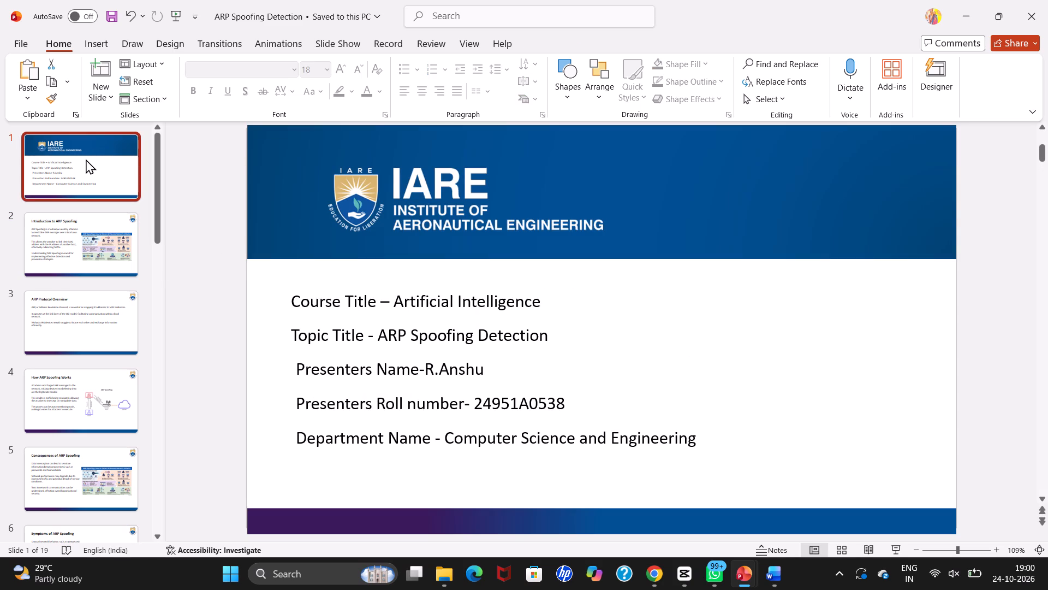
{"action": "left_click", "coordinate": [390, 44]}
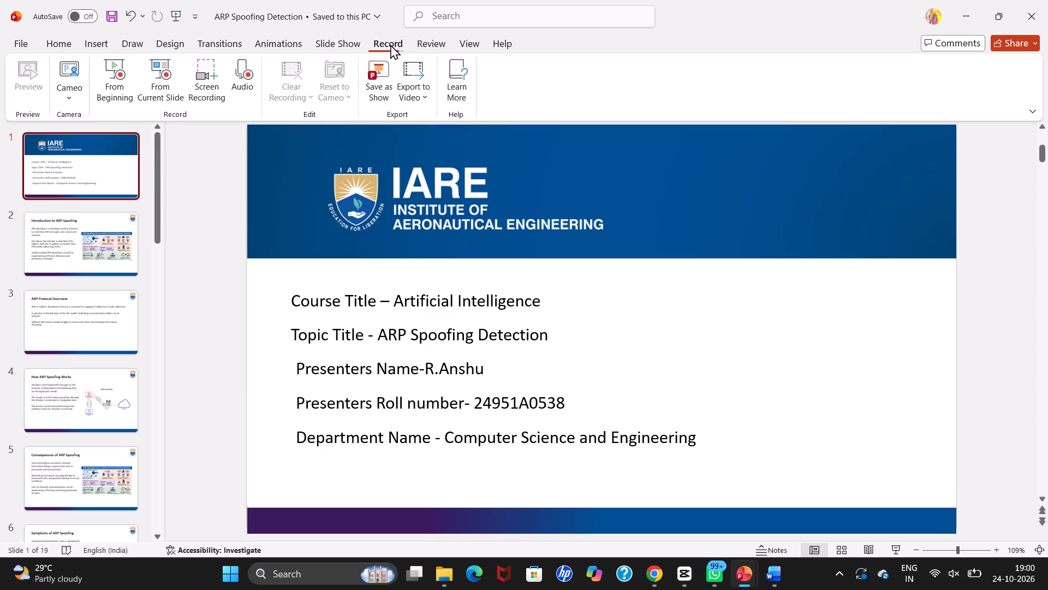
{"action": "left_click", "coordinate": [114, 74]}
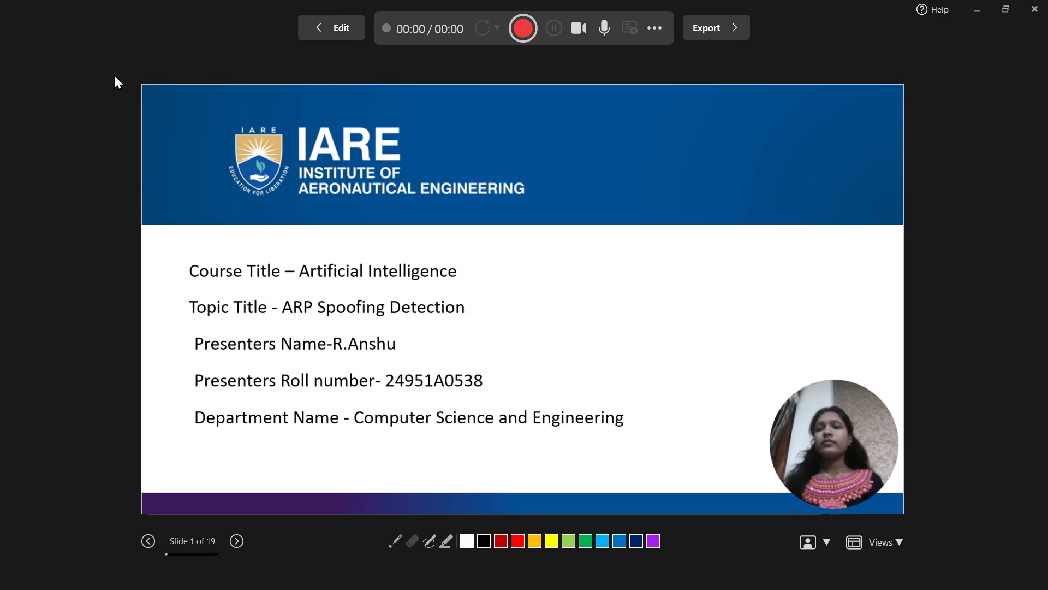
{"action": "left_click", "coordinate": [418, 103]}
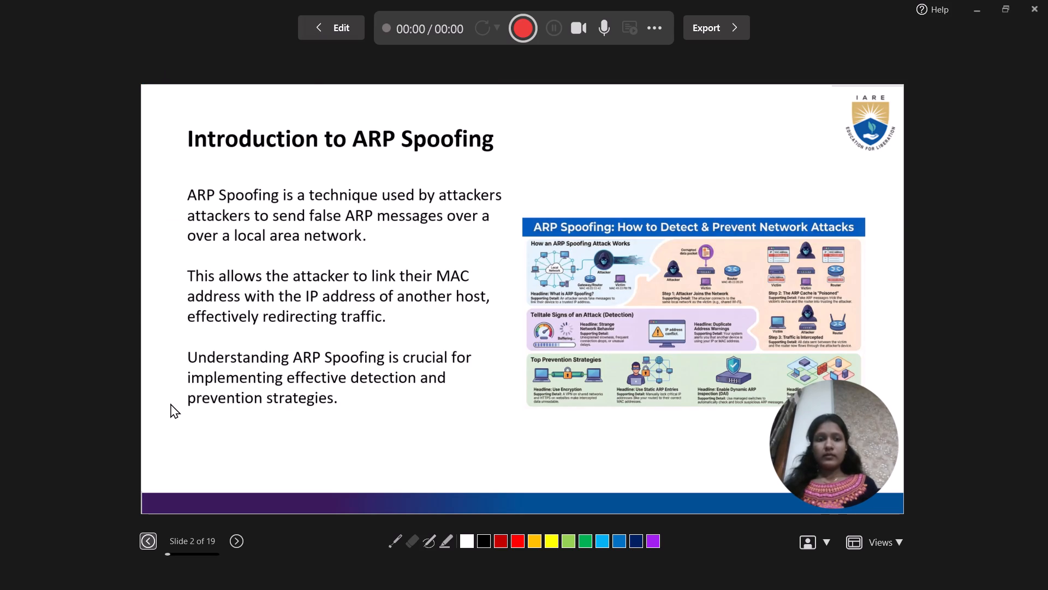
{"action": "left_click", "coordinate": [141, 546]}
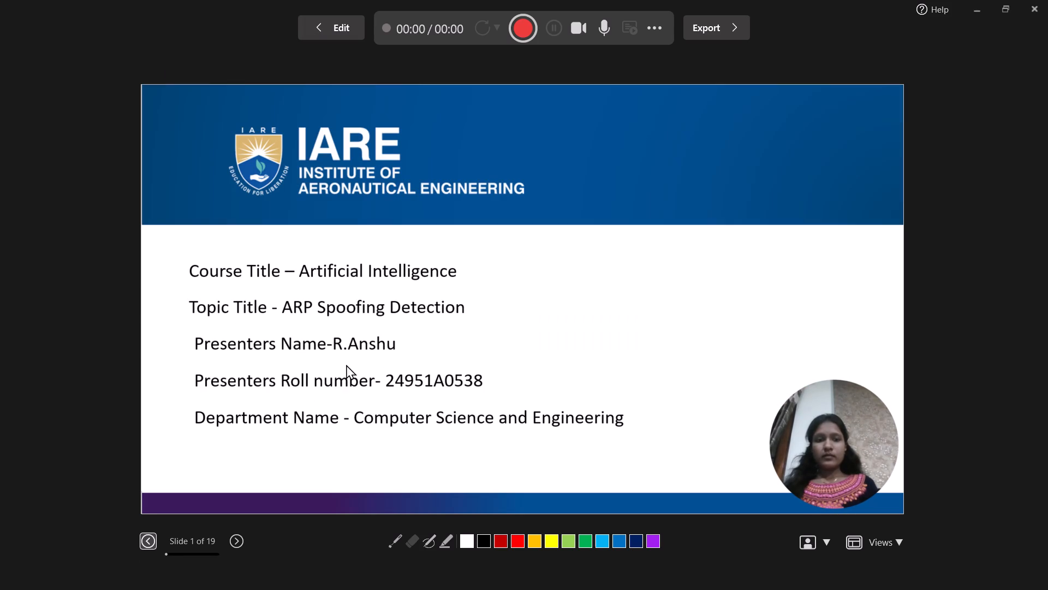
Start recording the presentation with camera narration, presenting slides 1 through 4 and advancing to slide 5, Consequences of ARP Spoofing.
{"action": "left_click", "coordinate": [527, 33]}
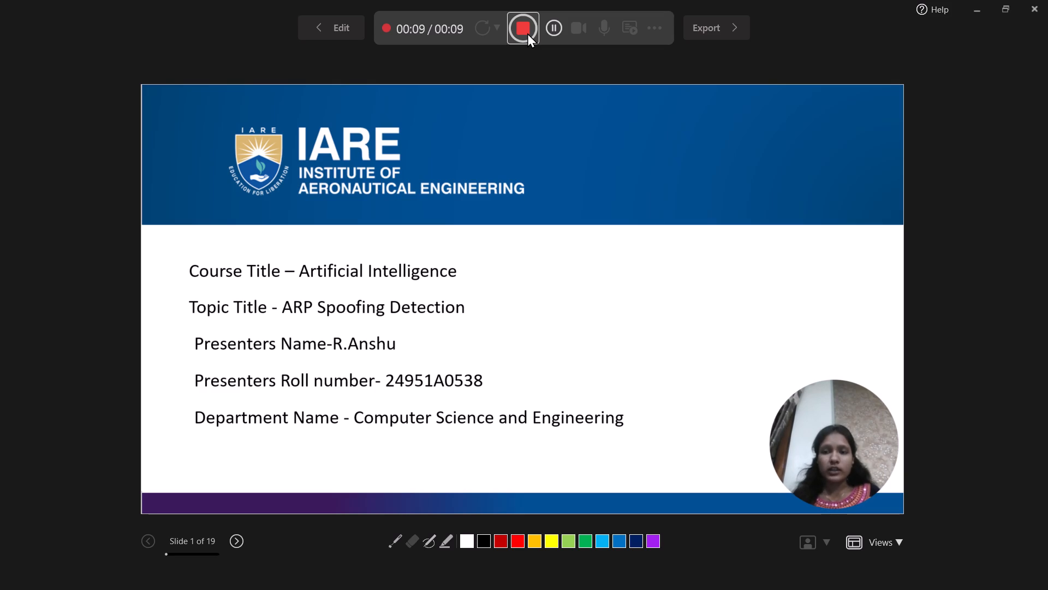
{"action": "key", "text": "Right"}
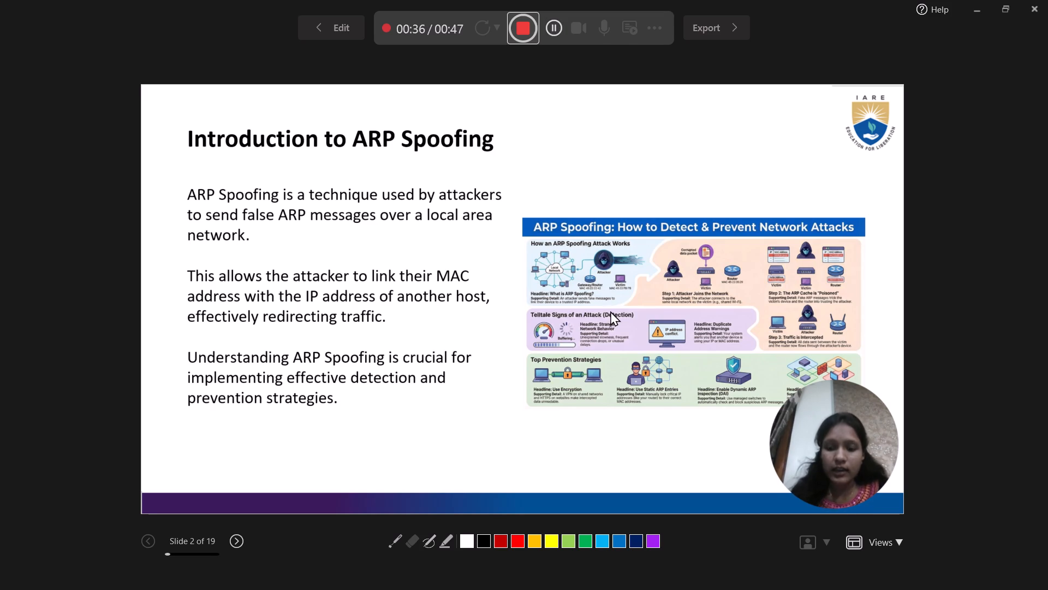
{"action": "key", "text": "Right"}
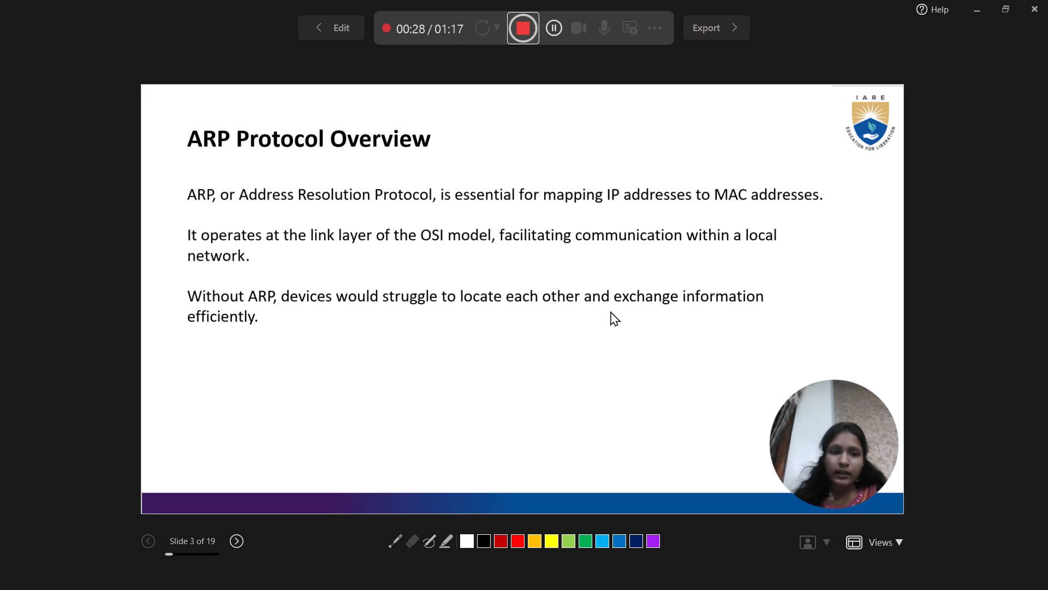
{"action": "key", "text": "Right"}
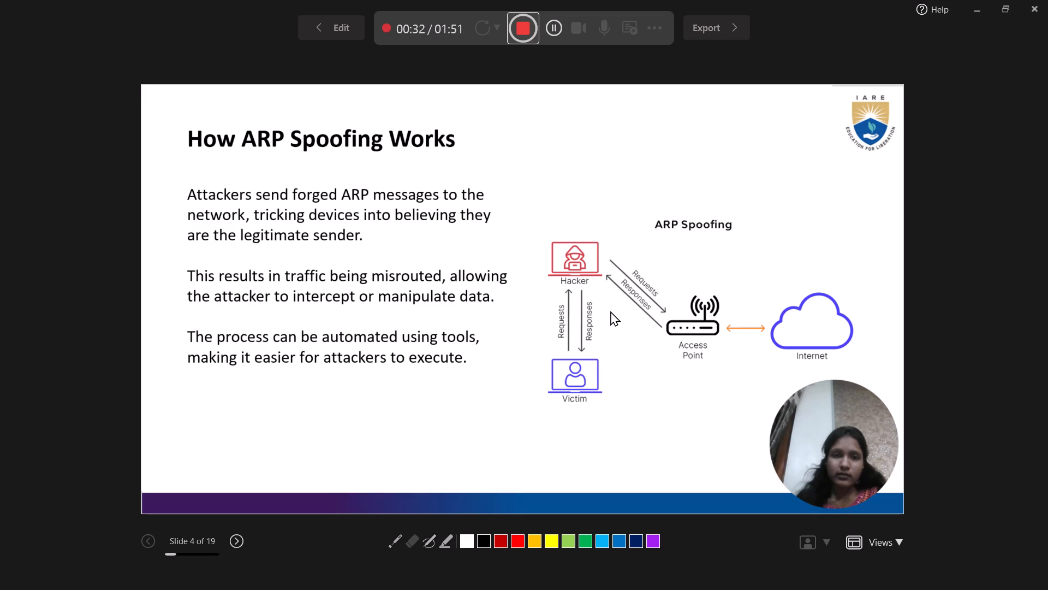
{"action": "key", "text": "Right"}
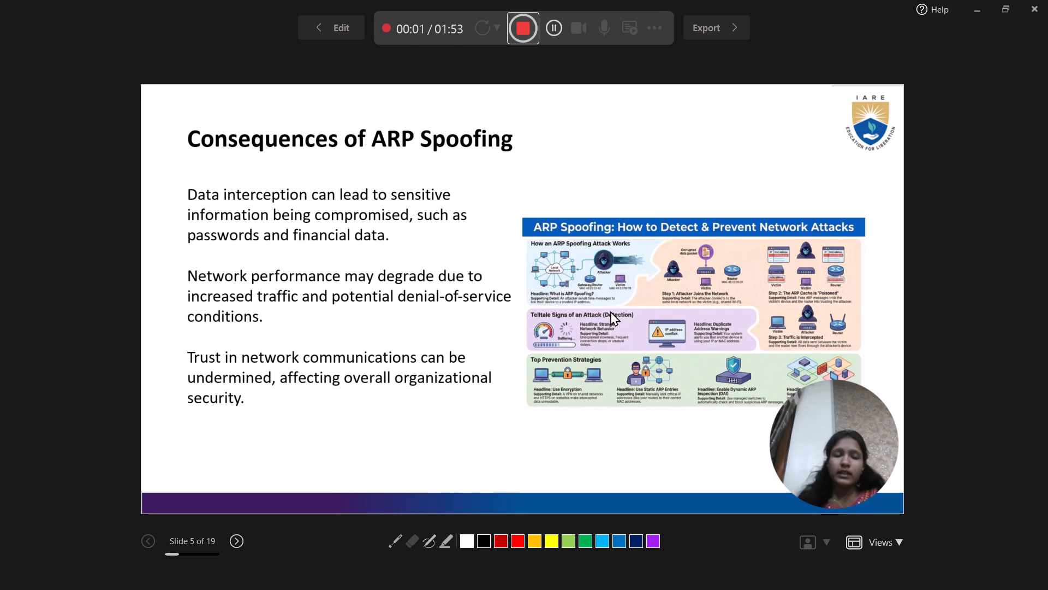
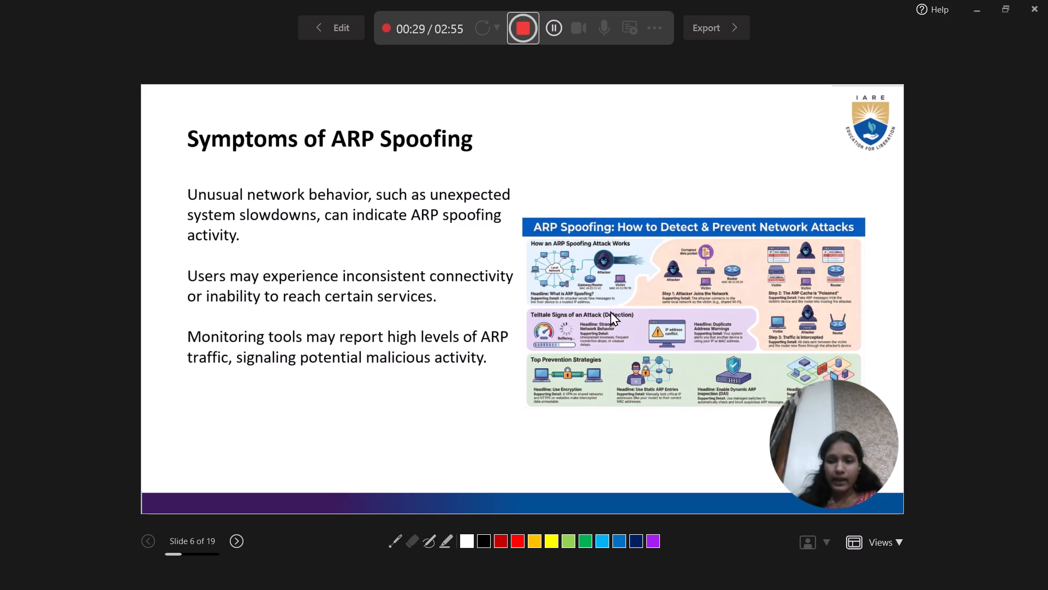
Continue the narrated camera recording through slides 6 and 7, advancing to slide 8, Static ARP Entries.
{"action": "key", "text": "Right"}
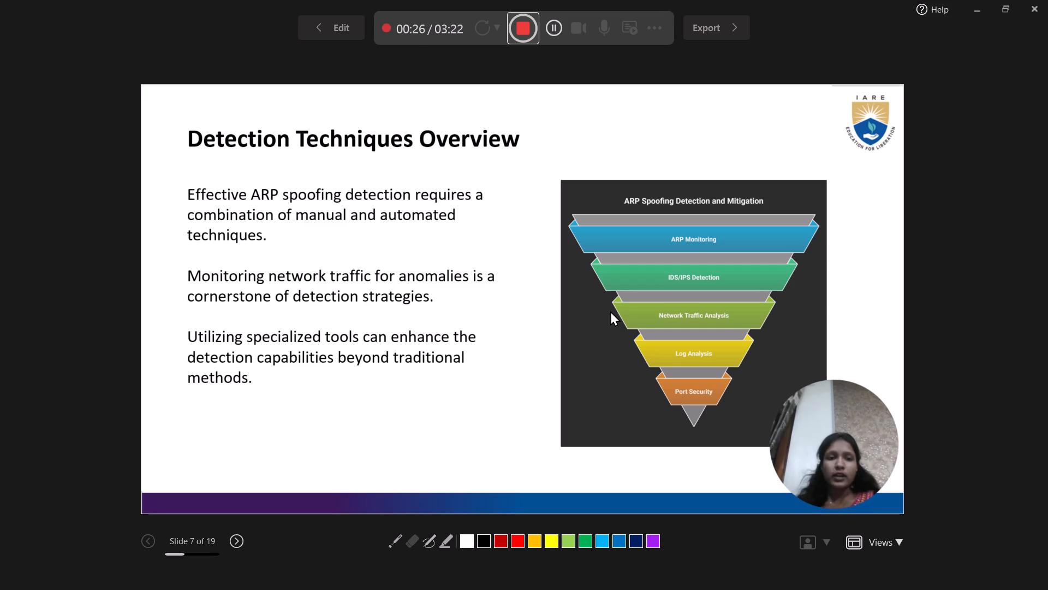
{"action": "key", "text": "Right"}
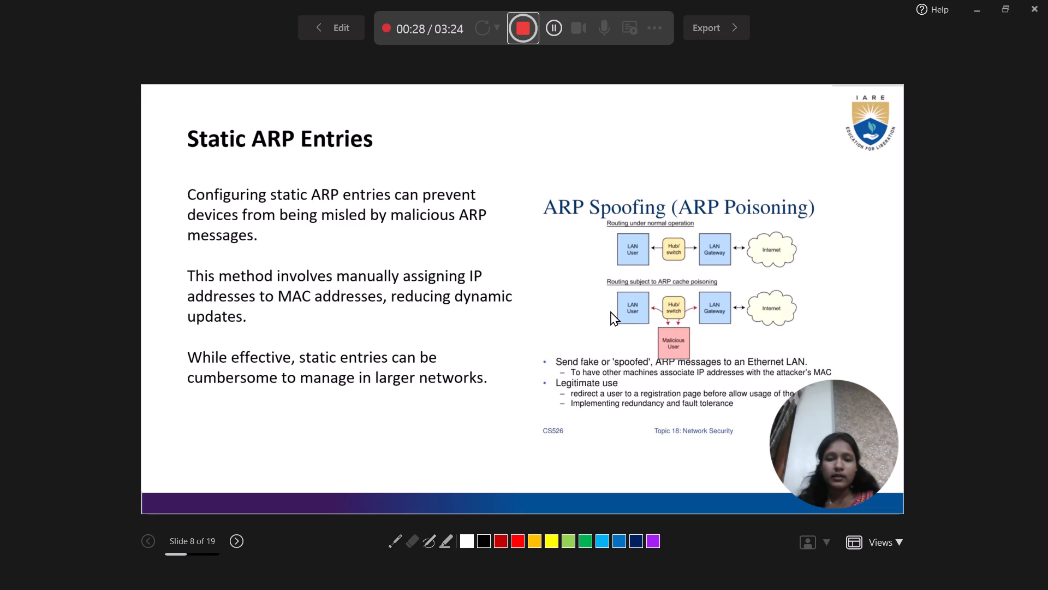
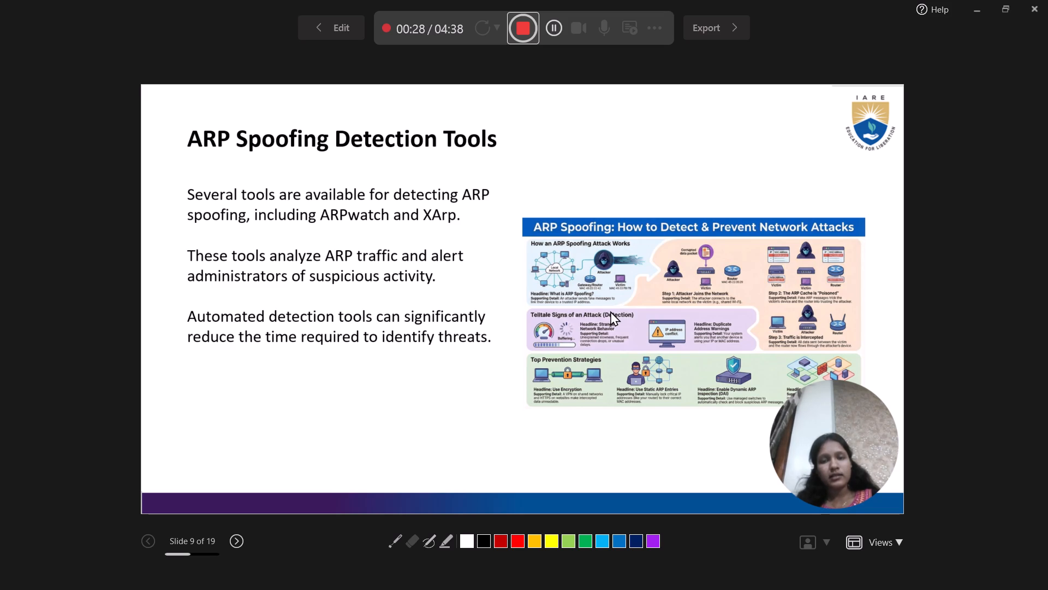
Advance the narrated recording from slide 9 to slide 10, Network Monitoring Solutions, and pause the recording there.
{"action": "key", "text": "Right"}
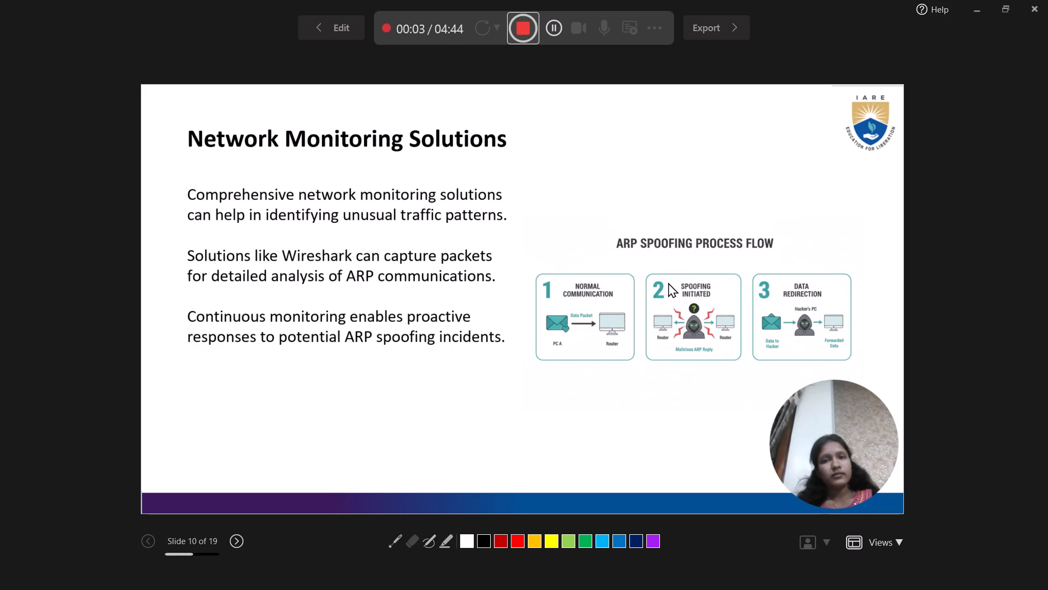
{"action": "left_click", "coordinate": [555, 29]}
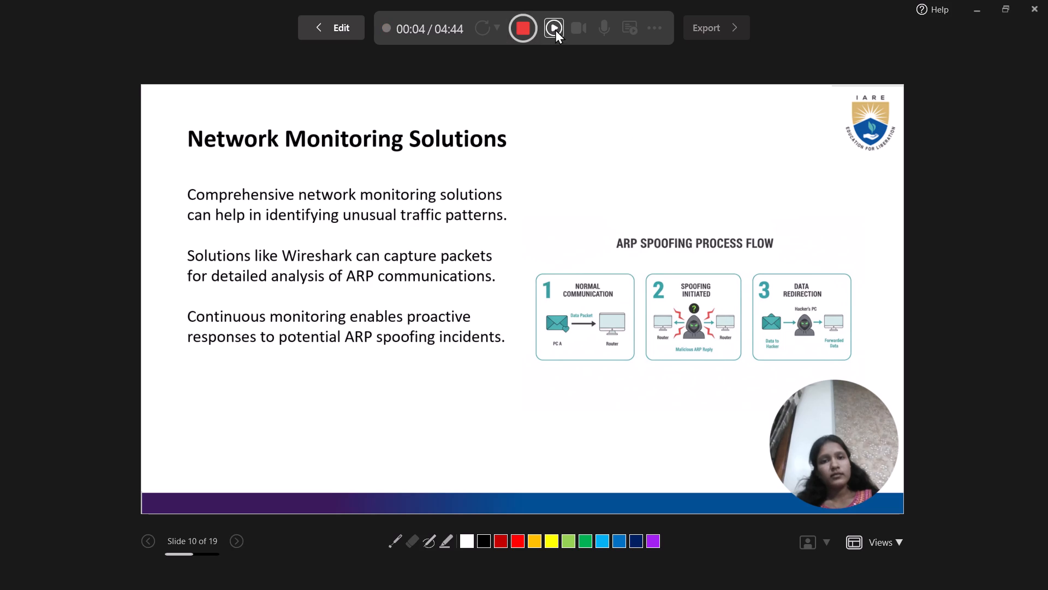
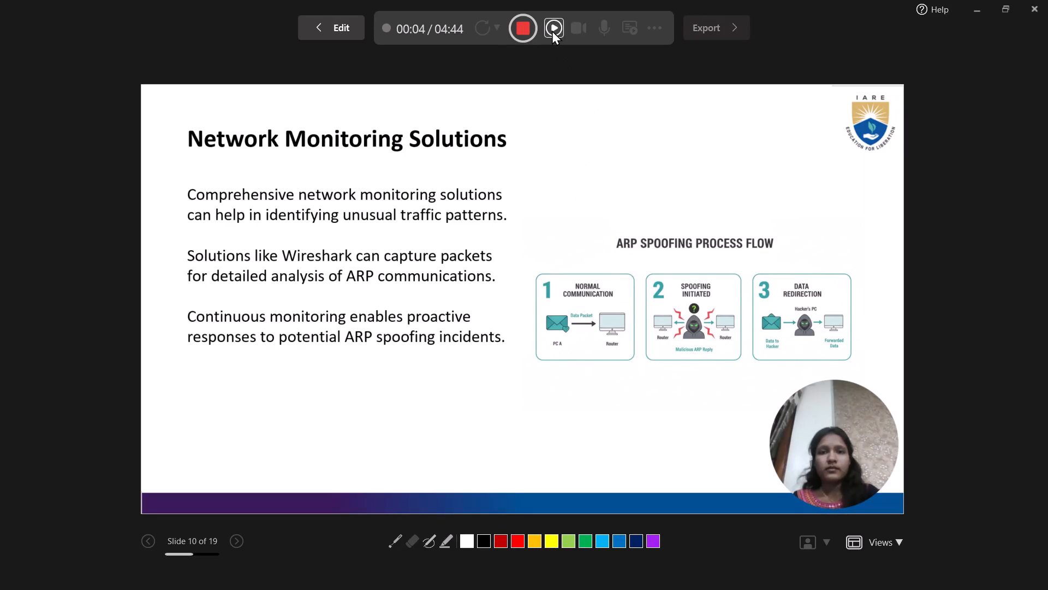
Record the narration for slide 10, Network Monitoring Solutions, and pause the recording after advancing to slide 11.
{"action": "left_click", "coordinate": [552, 30]}
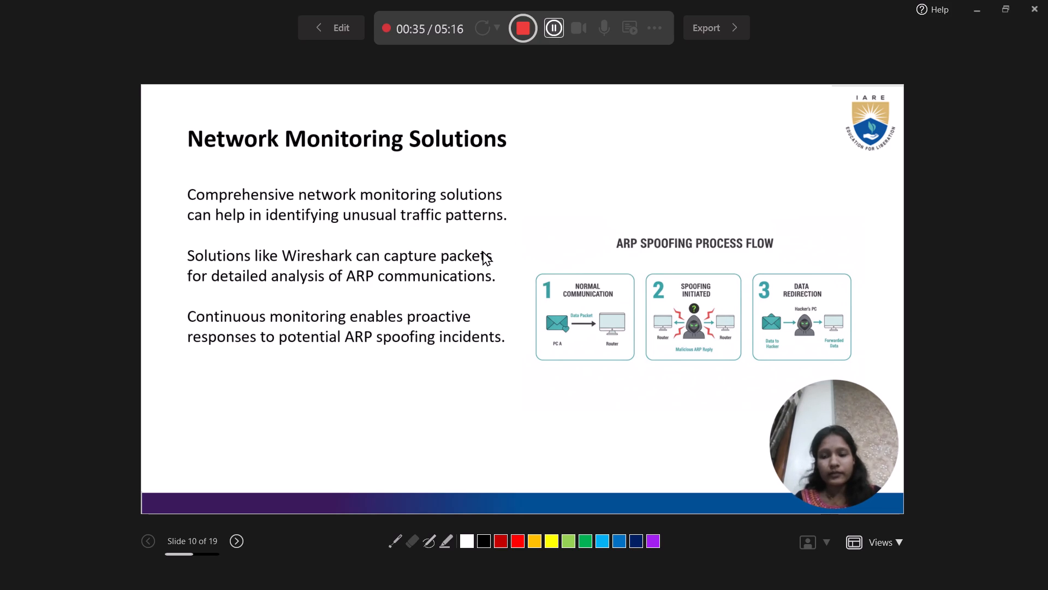
{"action": "key", "text": "Right"}
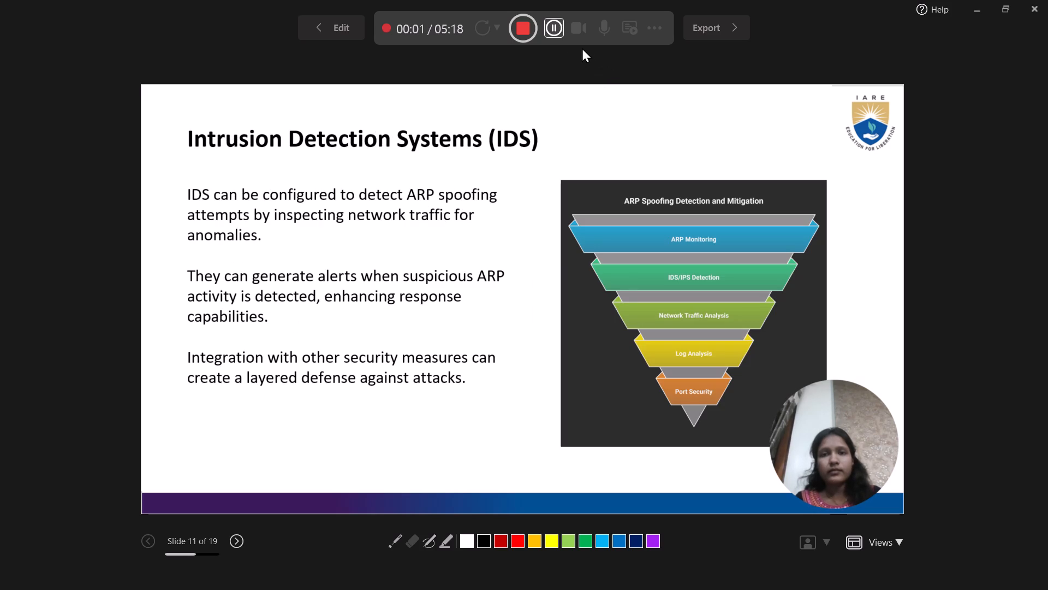
{"action": "left_click", "coordinate": [549, 22]}
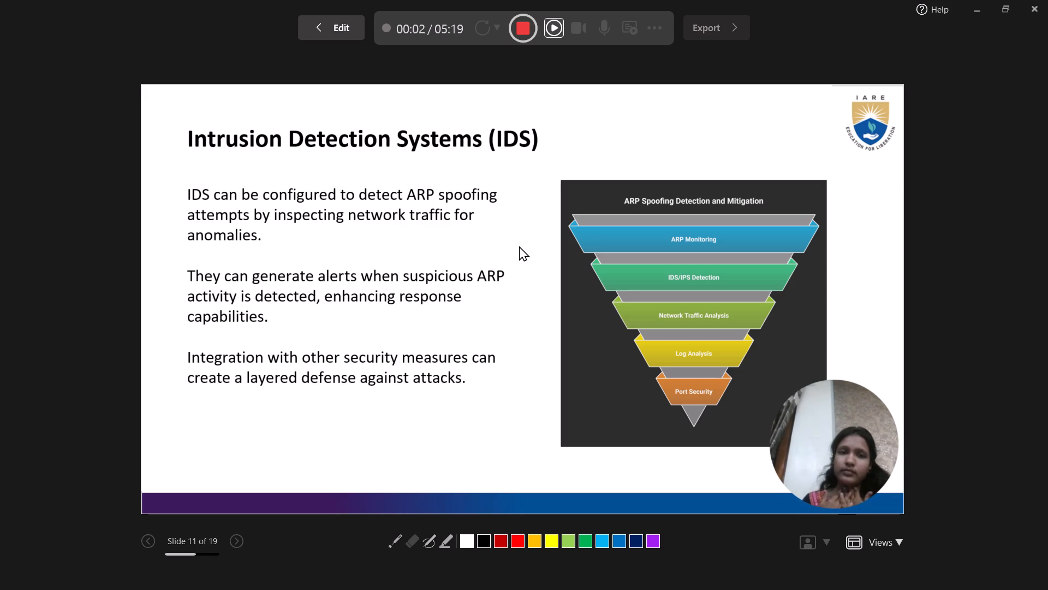
Resume the paused recording to narrate slide 11, Intrusion Detection Systems (IDS).
{"action": "left_click", "coordinate": [555, 27]}
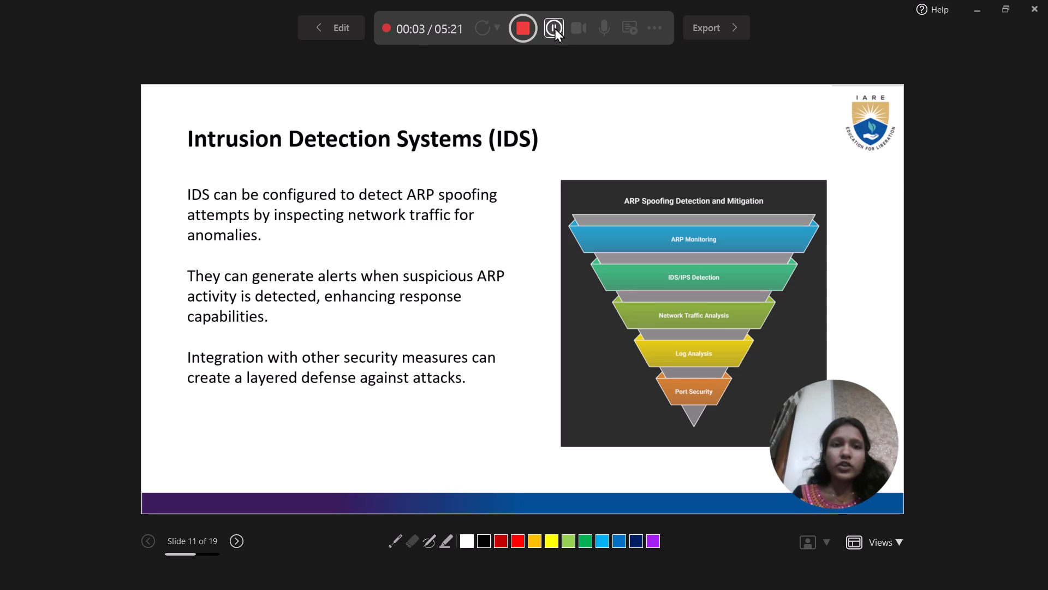
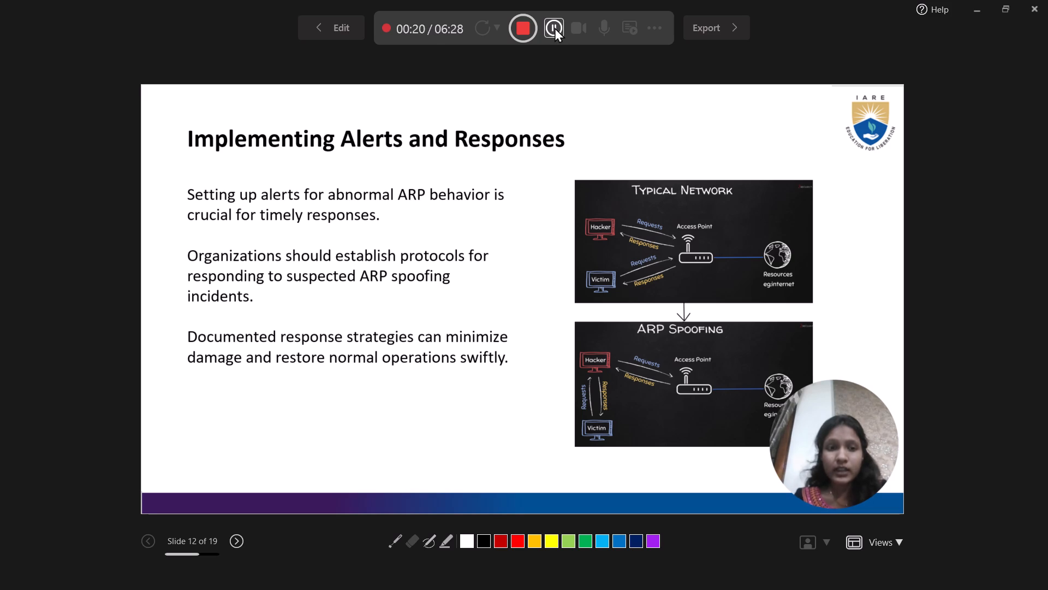
Pause the recording on slide 12, Implementing Alerts and Responses, resume it to finish the narration, and advance to slide 13.
{"action": "left_click", "coordinate": [555, 27]}
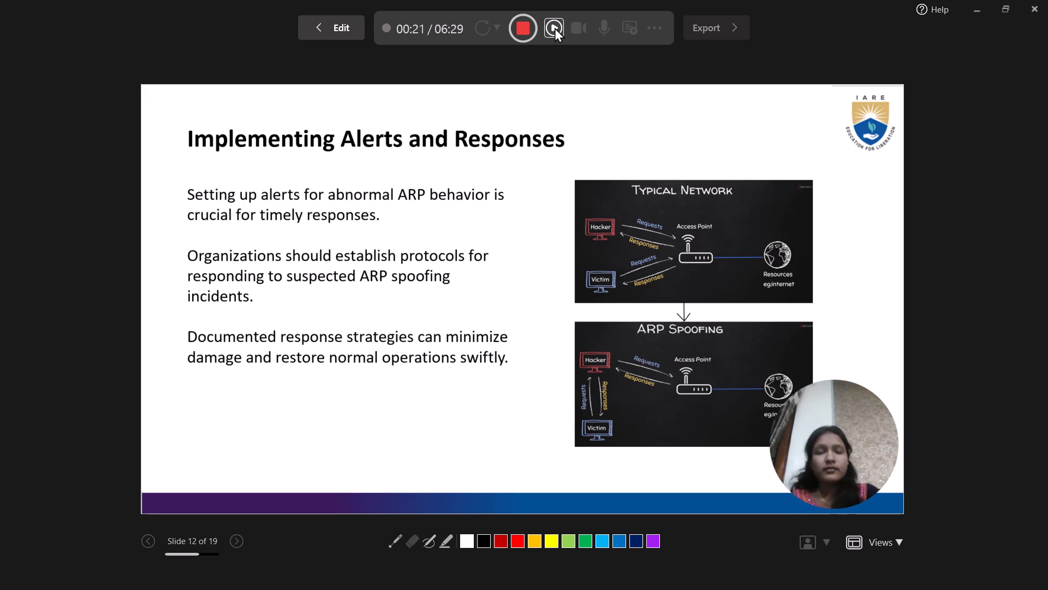
{"action": "left_click", "coordinate": [555, 27]}
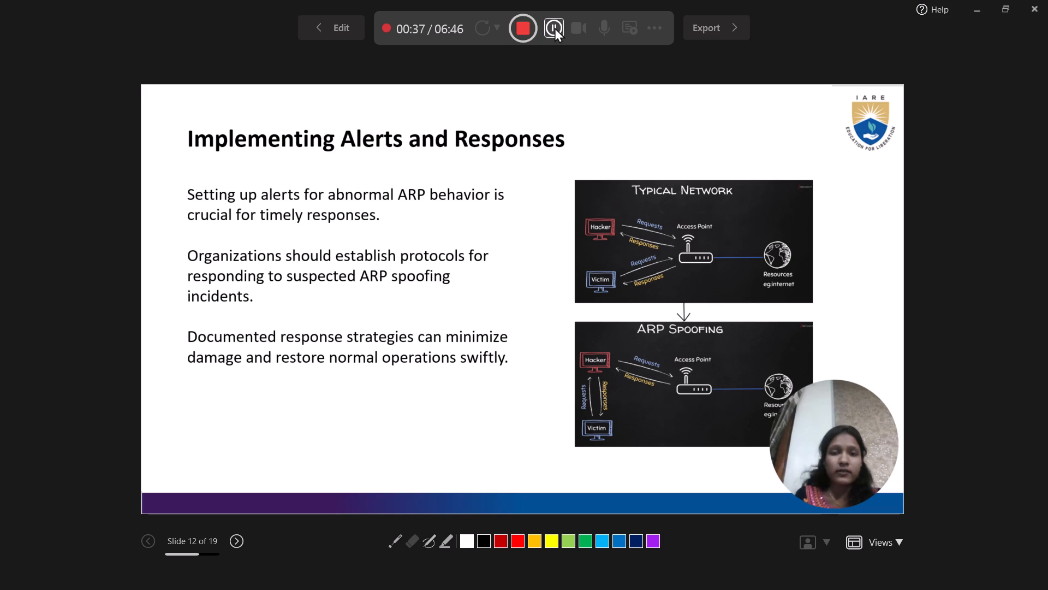
{"action": "key", "text": "Right"}
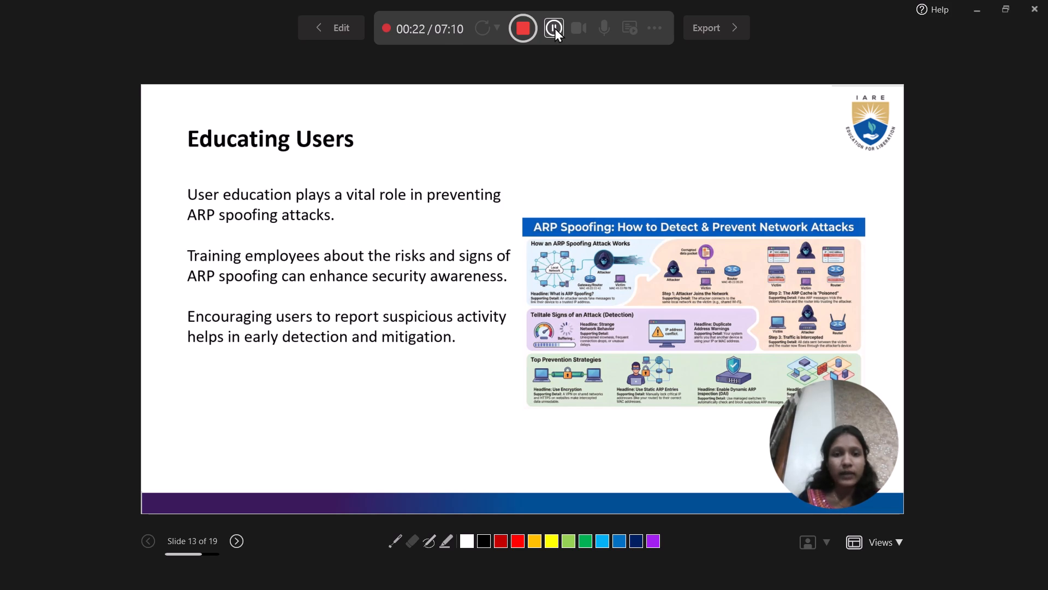
Record the narration for slides 13 to 15, Educating Users through Using VLANs for Isolation, and advance to slide 16.
{"action": "key", "text": "Right"}
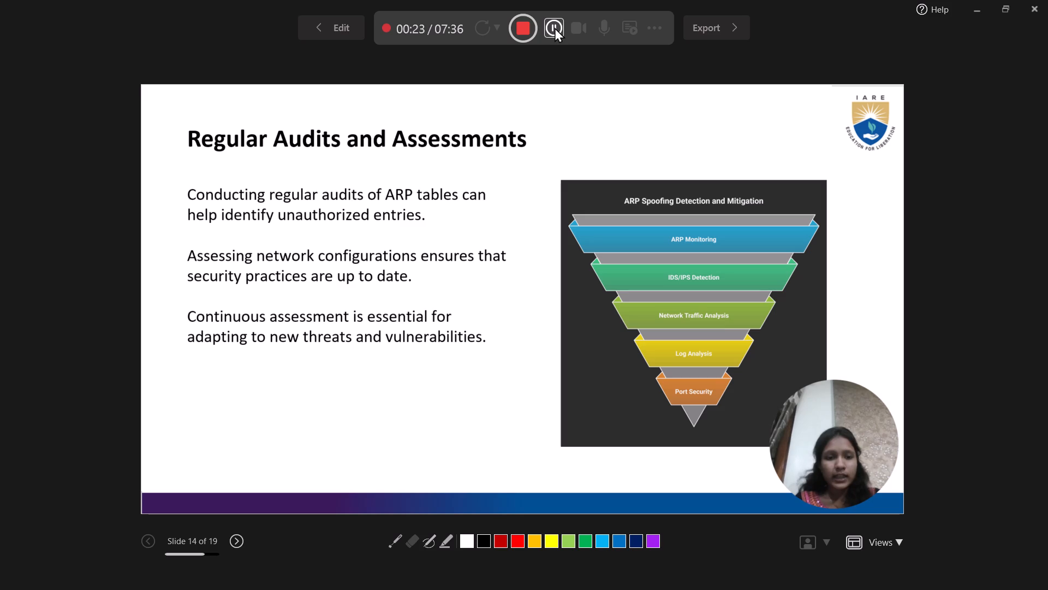
{"action": "key", "text": "Right"}
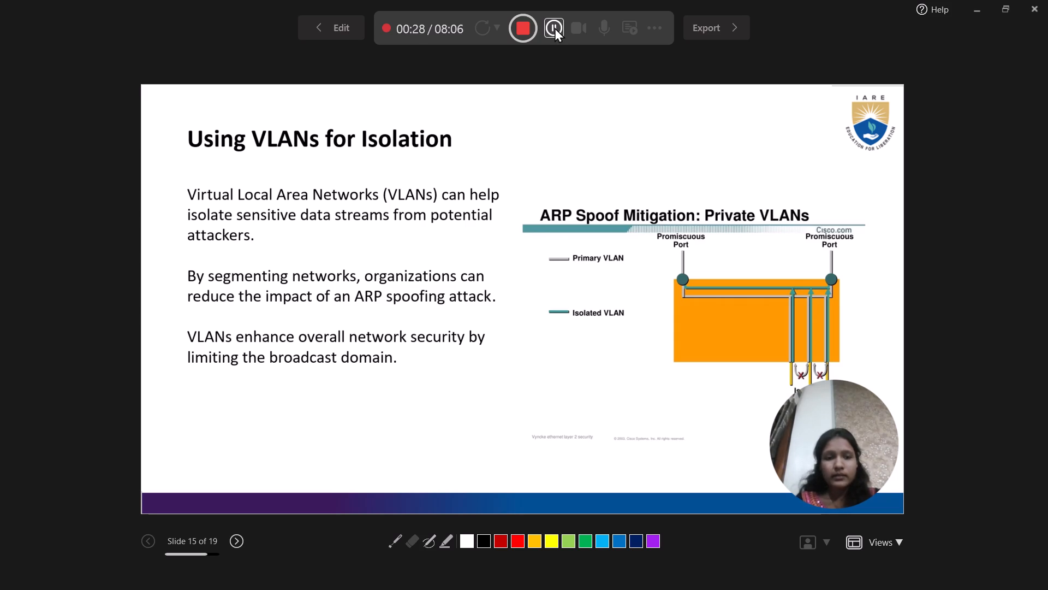
{"action": "key", "text": "Right"}
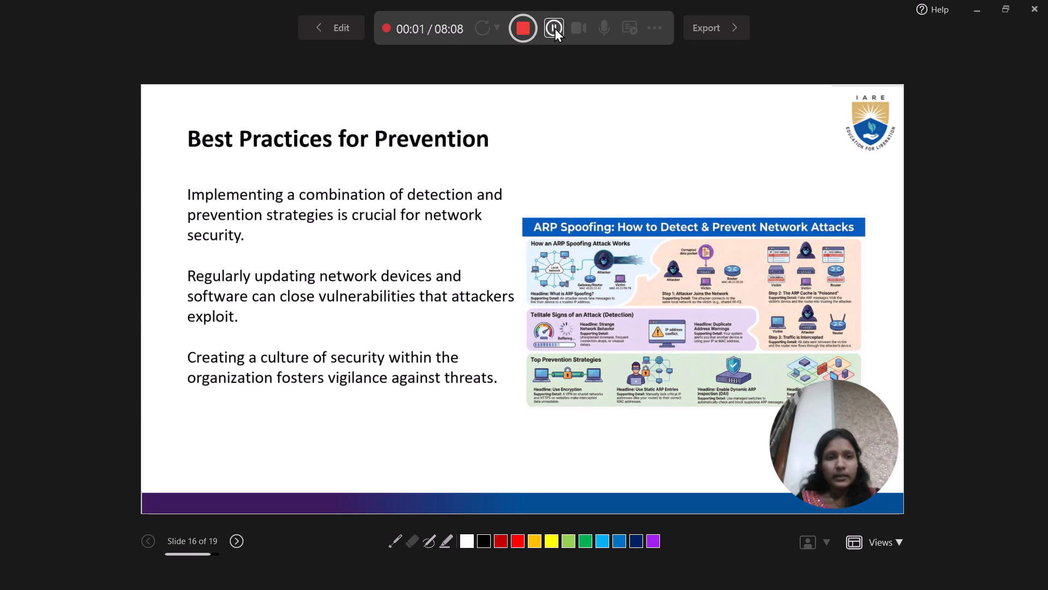
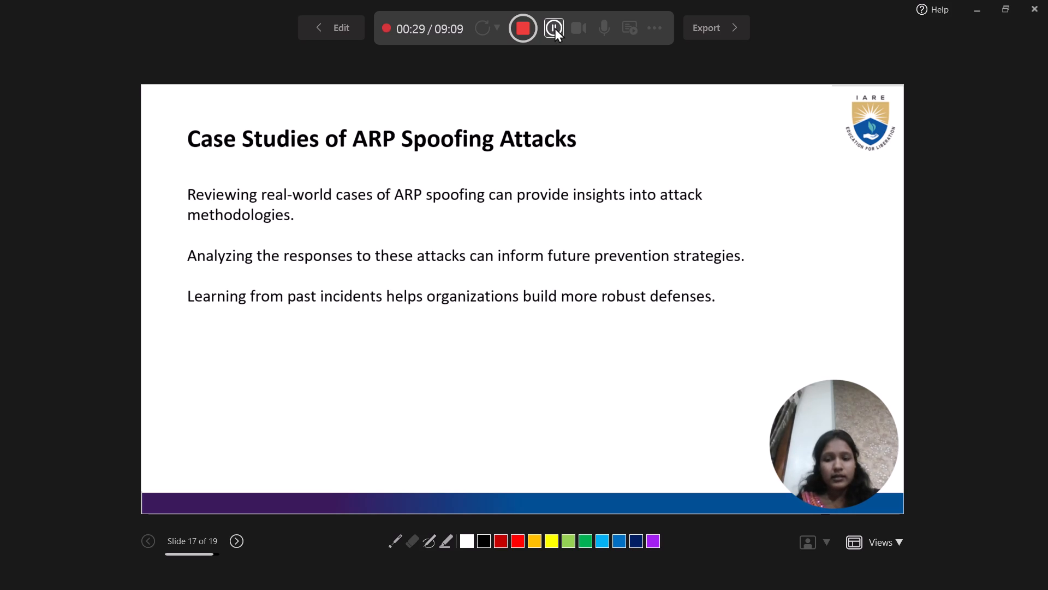
Finish the narration for slide 17, Case Studies of ARP Spoofing Attacks, and advance the recording to slide 18.
{"action": "key", "text": "Right"}
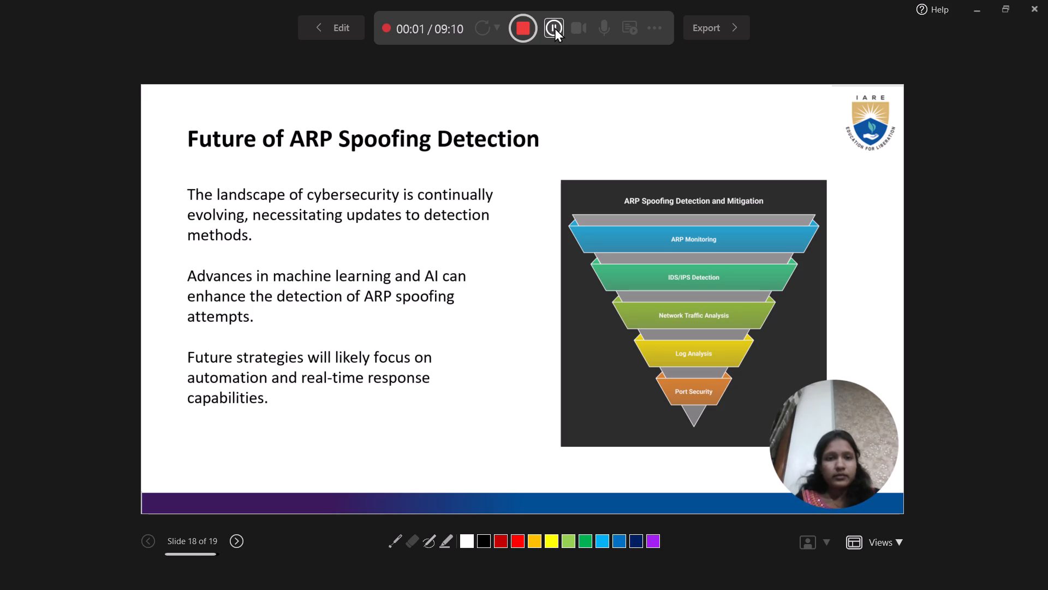
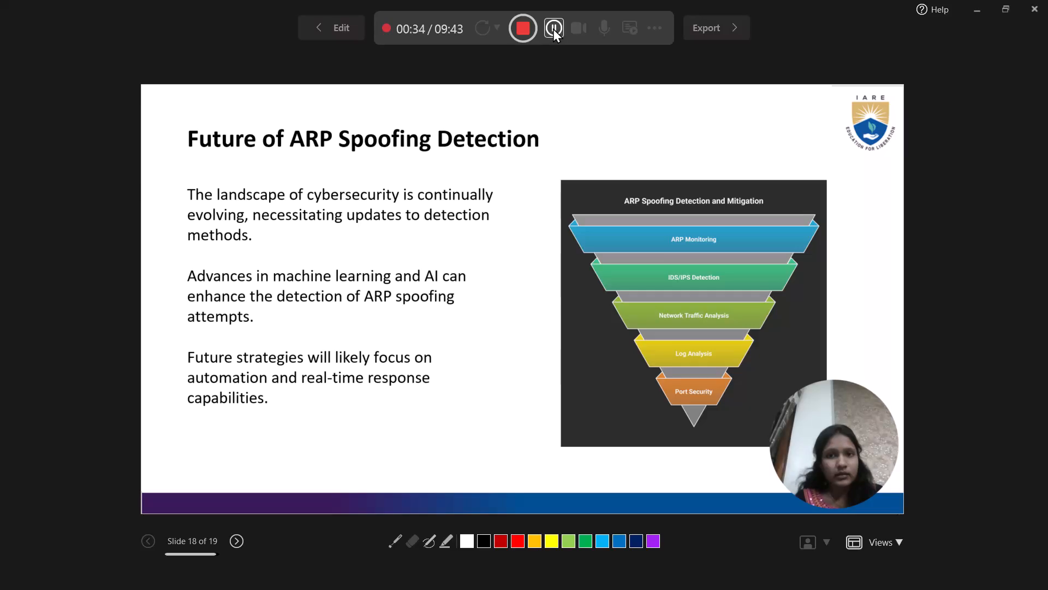
Pause the recording on slide 18, Future of ARP Spoofing Detection, resume it, and advance to slide 19.
{"action": "left_click", "coordinate": [553, 28]}
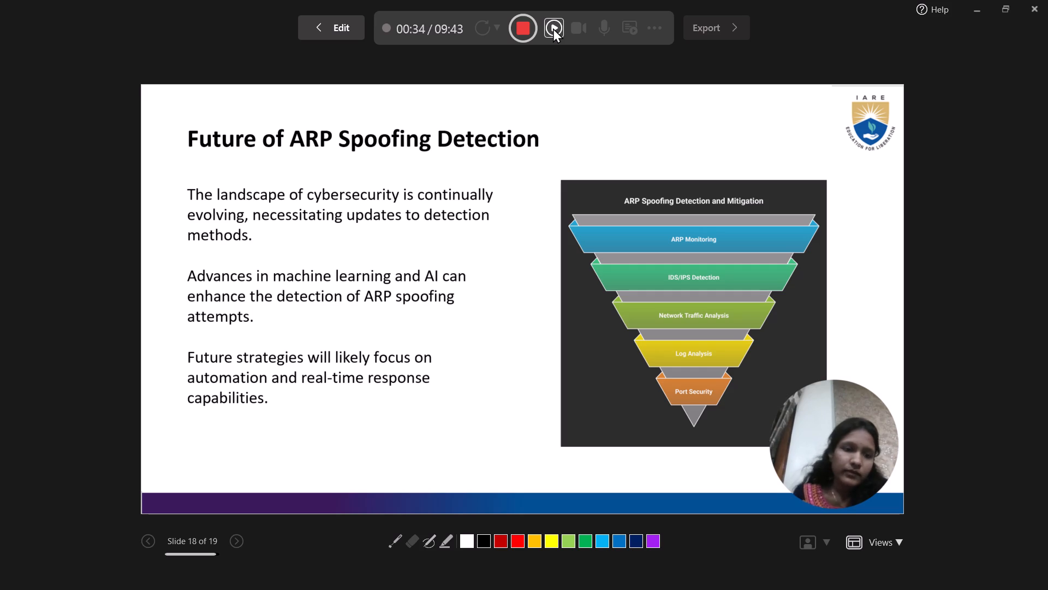
{"action": "left_click", "coordinate": [553, 28]}
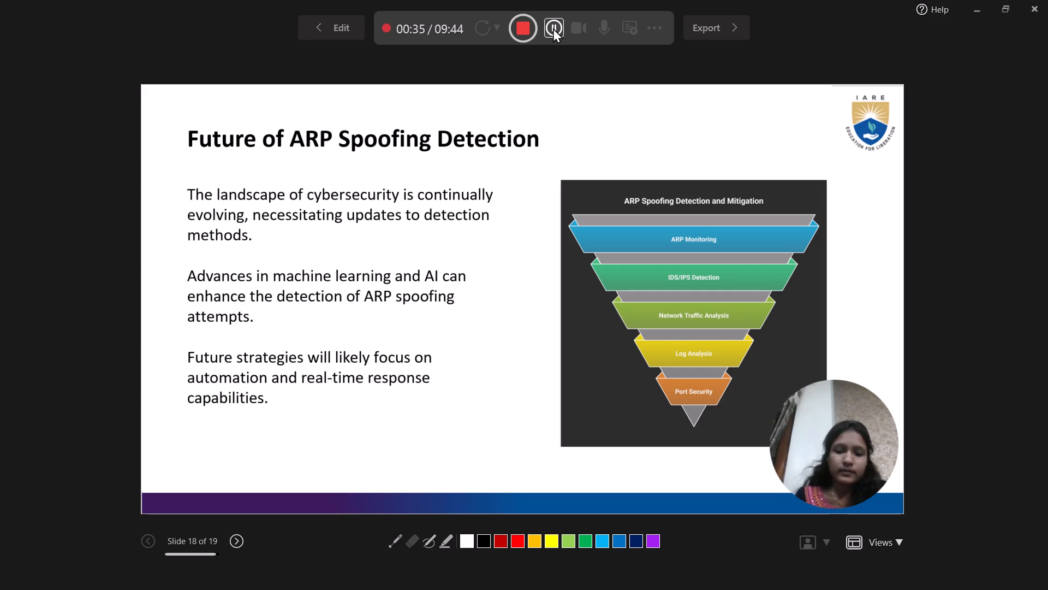
{"action": "key", "text": "Right"}
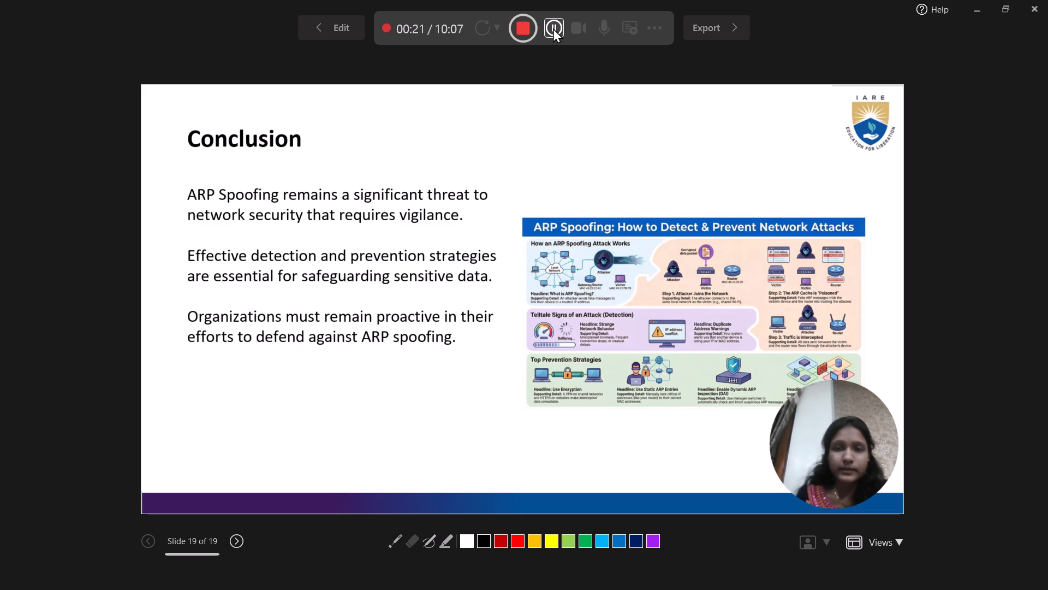
Finish the narration for slide 19, Conclusion, and stop the recording.
{"action": "left_click", "coordinate": [517, 33]}
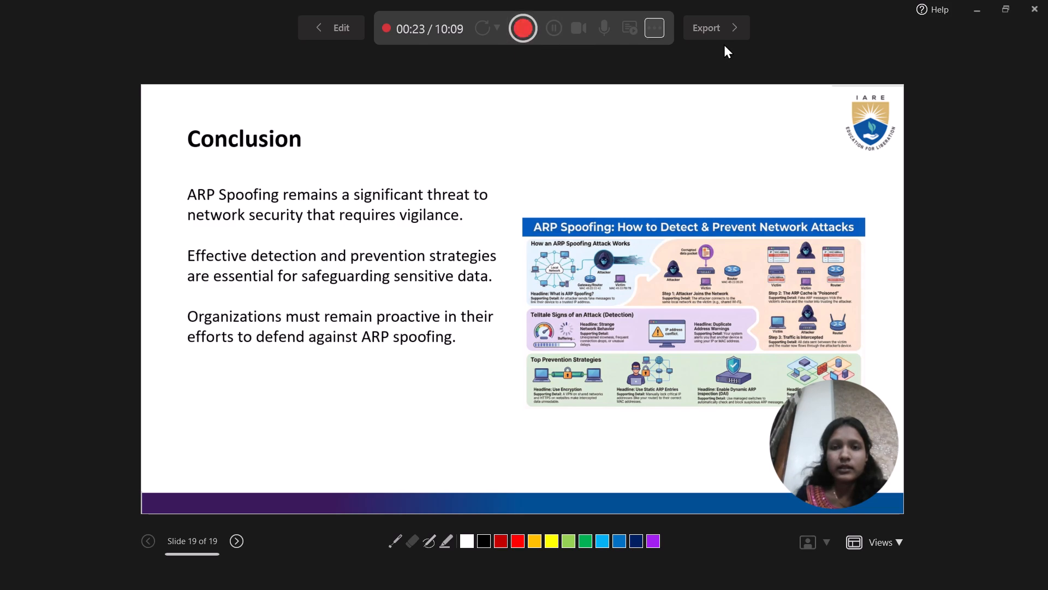
Export the recorded presentation as an MPEG-4 video named ARP Spoofing Detection in the Downloads folder.
{"action": "left_click", "coordinate": [719, 27]}
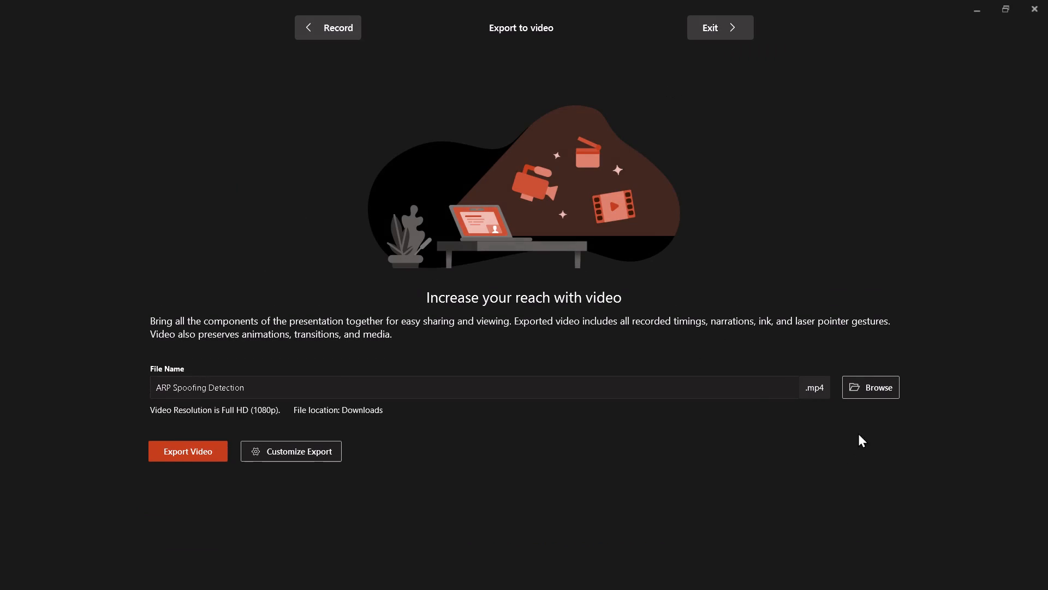
{"action": "left_click", "coordinate": [876, 383]}
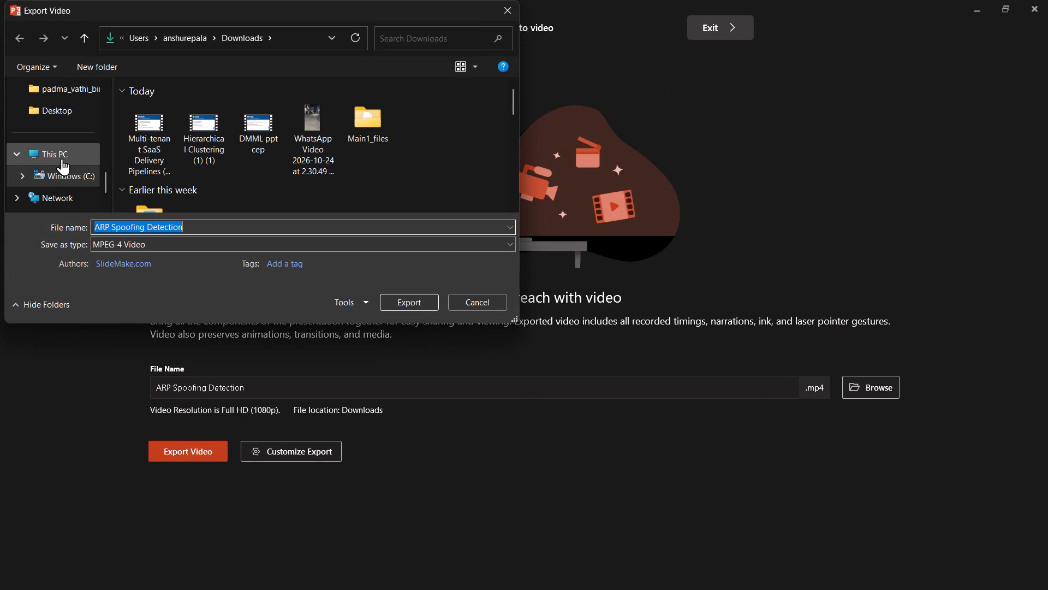
{"action": "scroll", "coordinate": [62, 158], "scroll_direction": "up", "scroll_amount": 5}
{"action": "scroll", "coordinate": [62, 158], "scroll_direction": "down", "scroll_amount": 1}
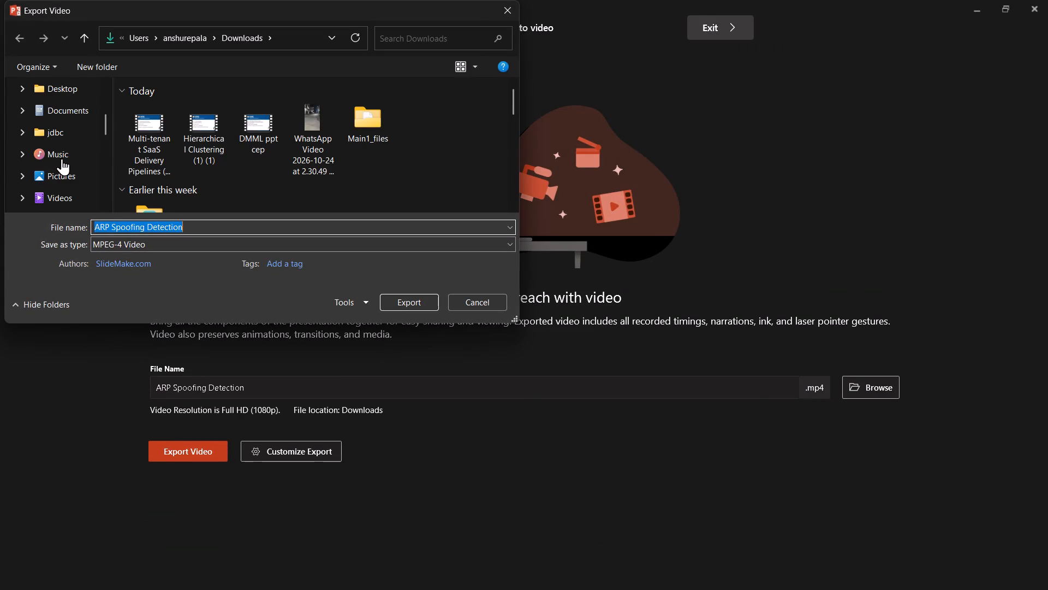
{"action": "scroll", "coordinate": [62, 158], "scroll_direction": "down", "scroll_amount": 2}
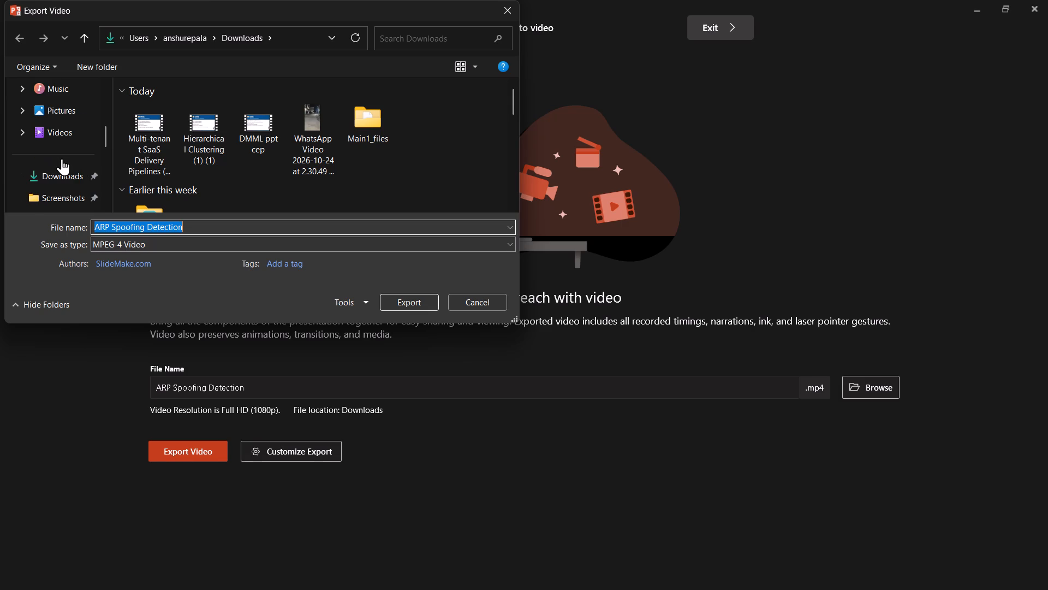
{"action": "left_click", "coordinate": [62, 173]}
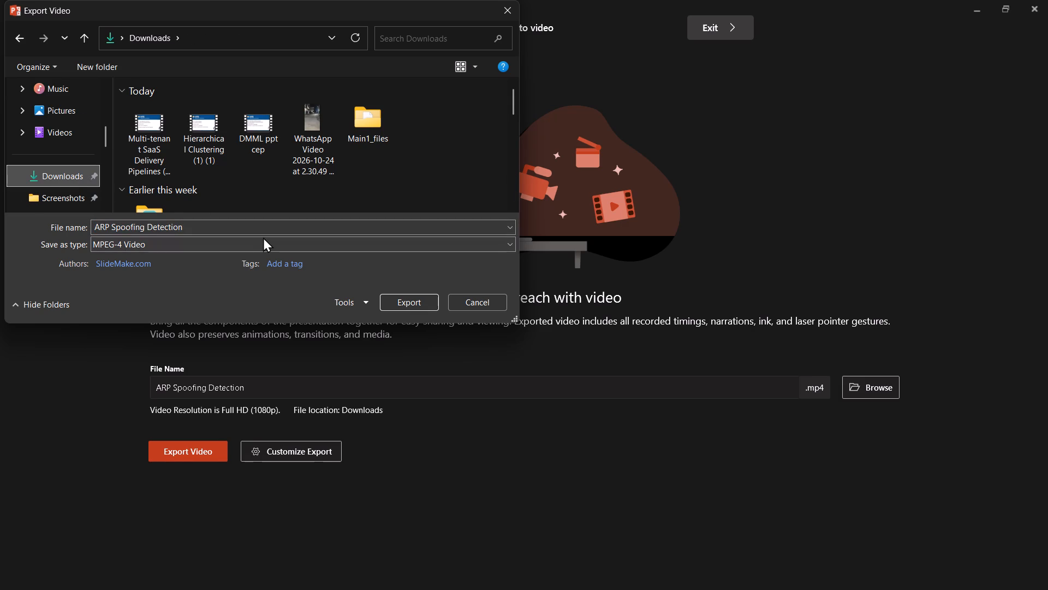
{"action": "left_click", "coordinate": [394, 303]}
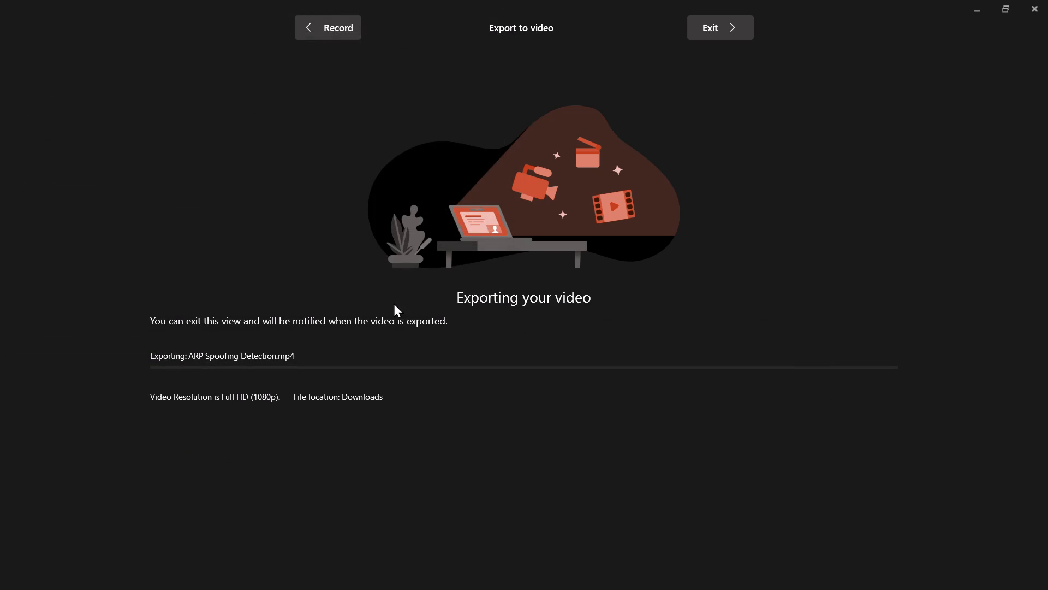